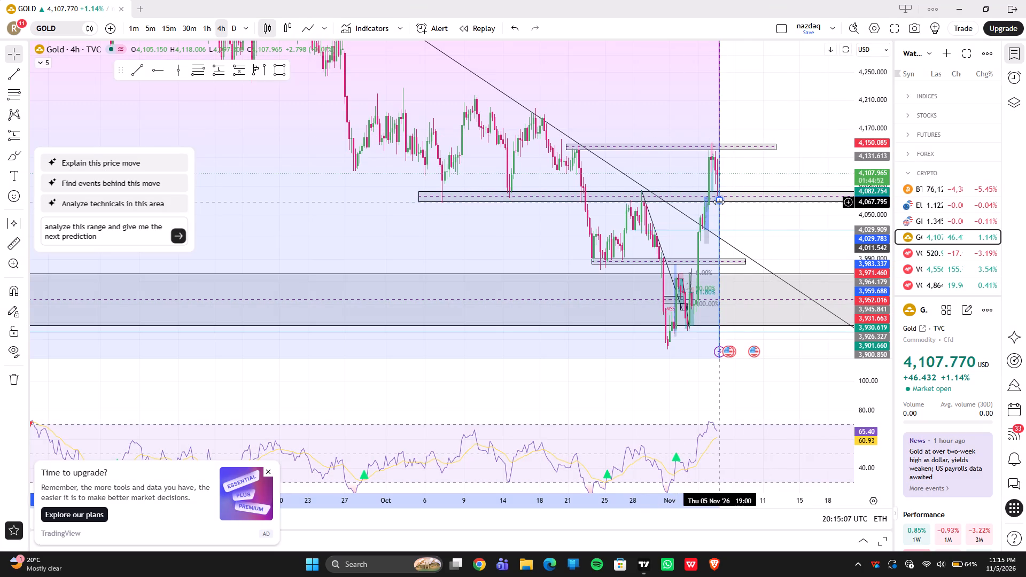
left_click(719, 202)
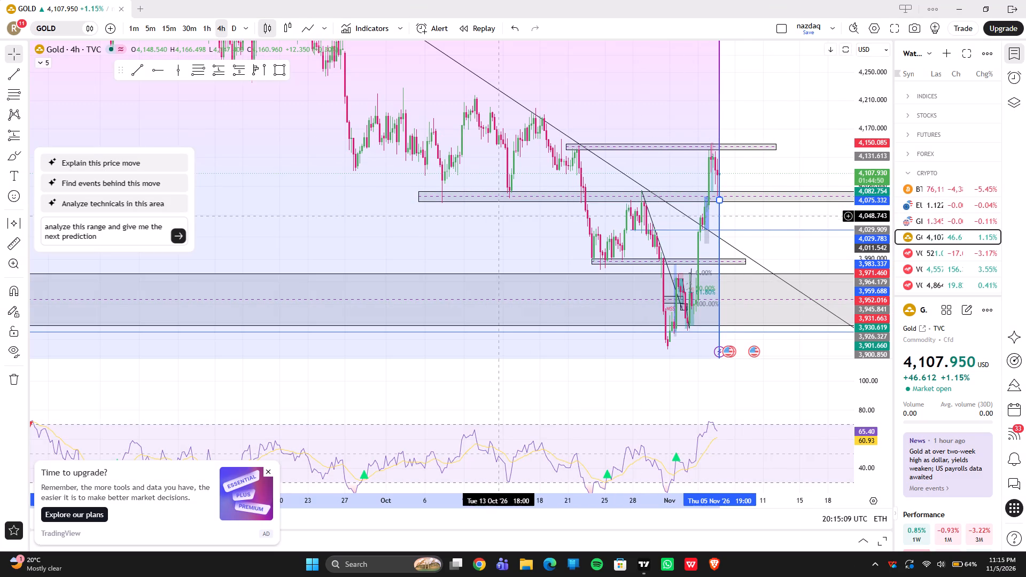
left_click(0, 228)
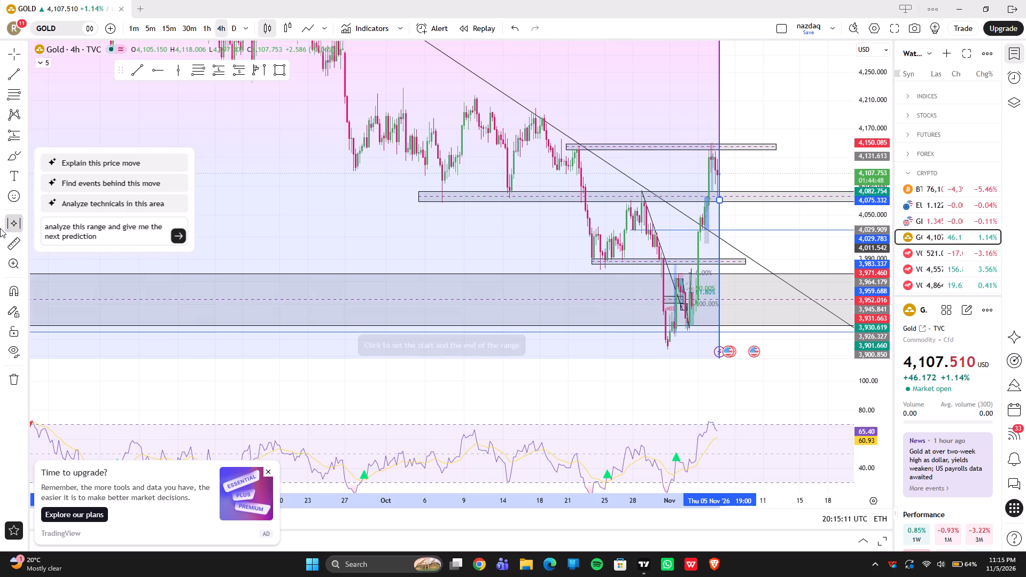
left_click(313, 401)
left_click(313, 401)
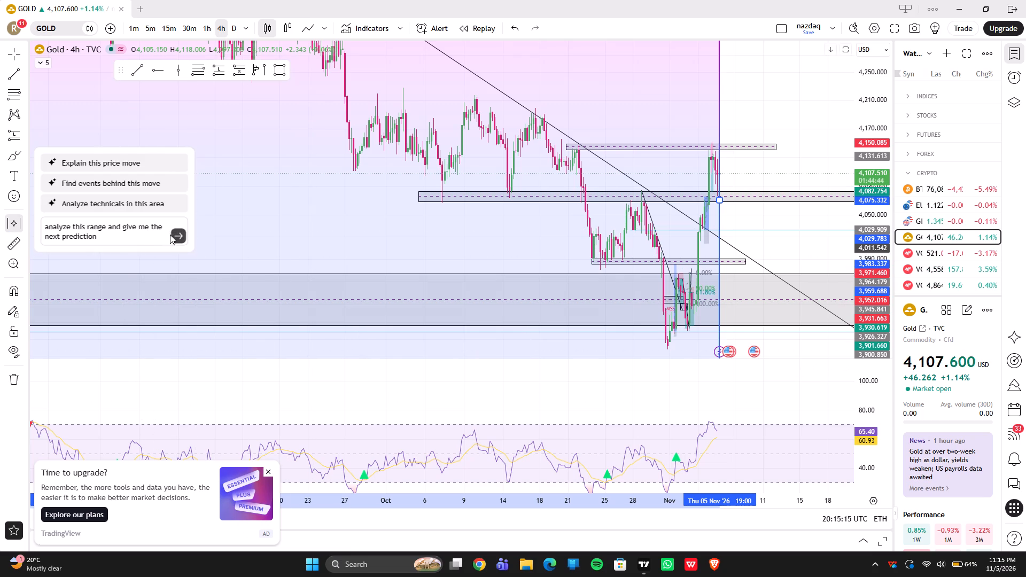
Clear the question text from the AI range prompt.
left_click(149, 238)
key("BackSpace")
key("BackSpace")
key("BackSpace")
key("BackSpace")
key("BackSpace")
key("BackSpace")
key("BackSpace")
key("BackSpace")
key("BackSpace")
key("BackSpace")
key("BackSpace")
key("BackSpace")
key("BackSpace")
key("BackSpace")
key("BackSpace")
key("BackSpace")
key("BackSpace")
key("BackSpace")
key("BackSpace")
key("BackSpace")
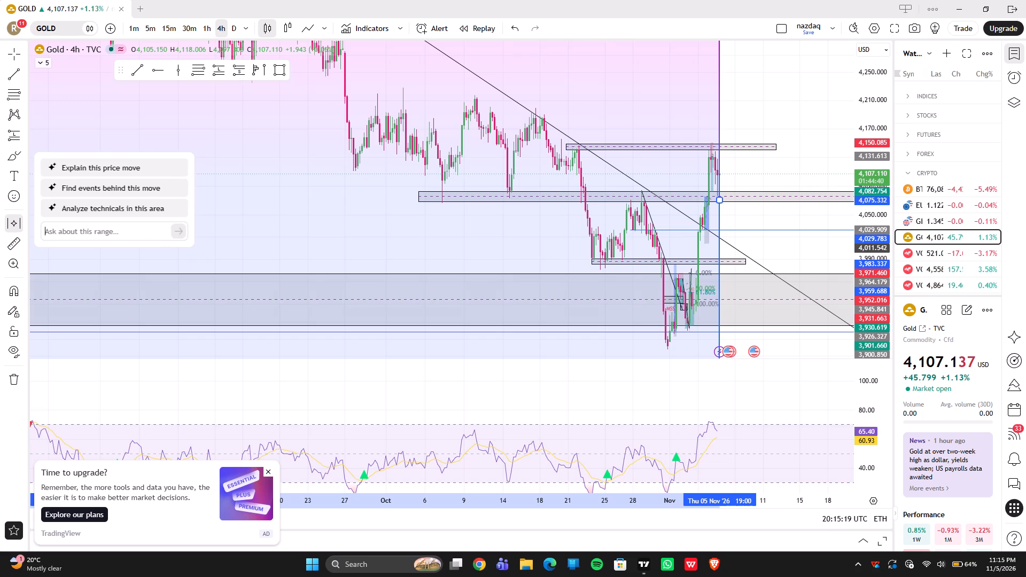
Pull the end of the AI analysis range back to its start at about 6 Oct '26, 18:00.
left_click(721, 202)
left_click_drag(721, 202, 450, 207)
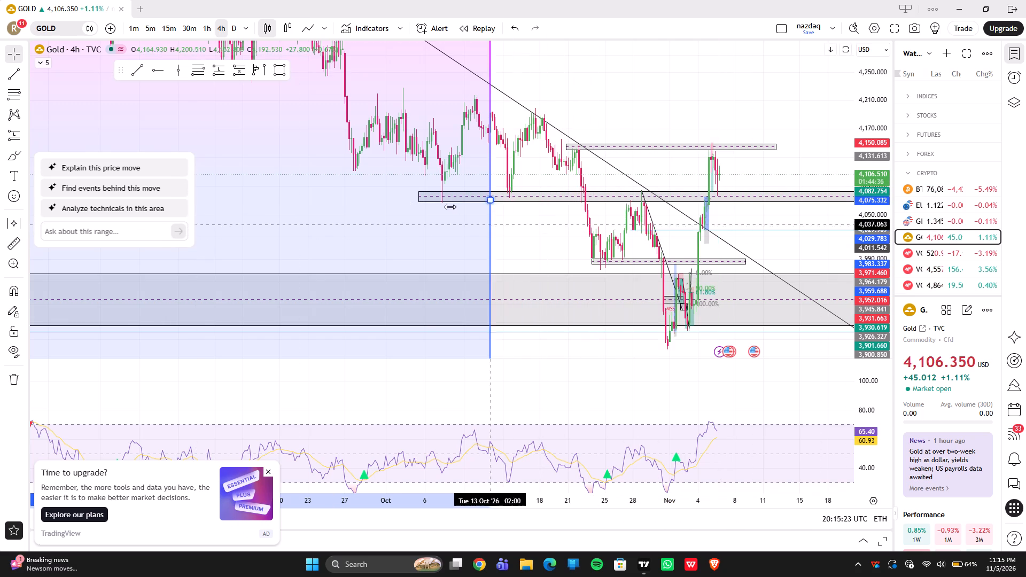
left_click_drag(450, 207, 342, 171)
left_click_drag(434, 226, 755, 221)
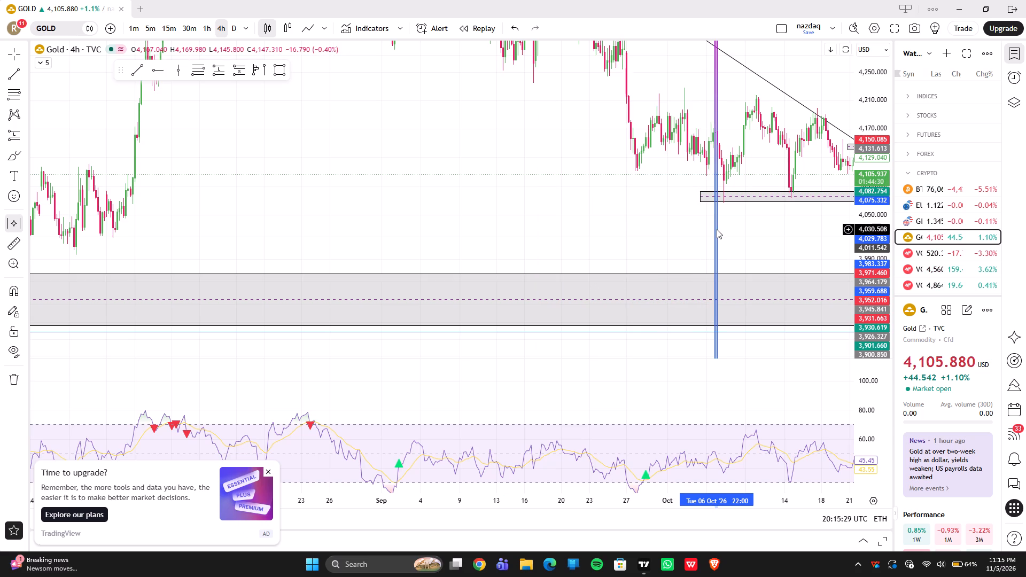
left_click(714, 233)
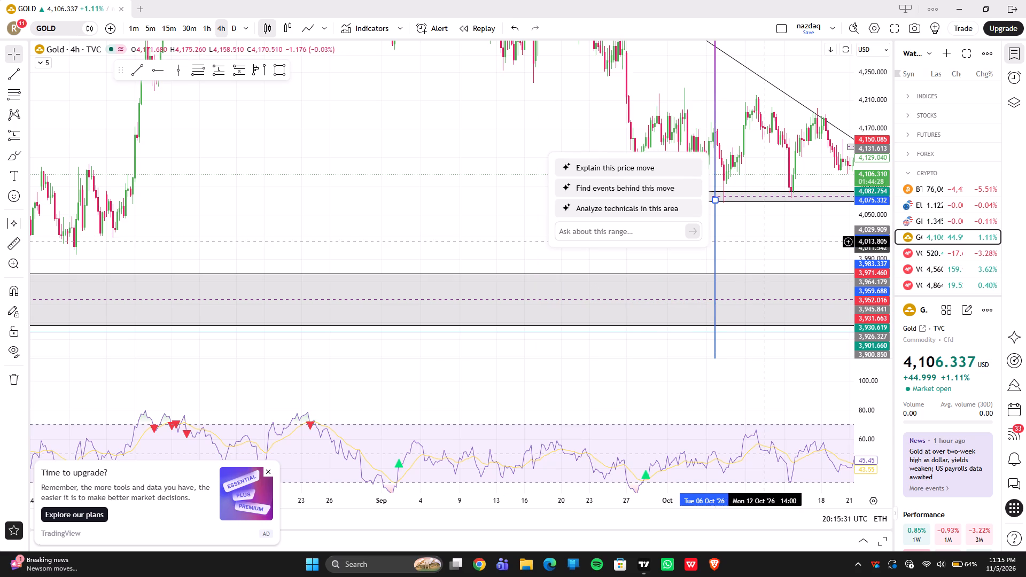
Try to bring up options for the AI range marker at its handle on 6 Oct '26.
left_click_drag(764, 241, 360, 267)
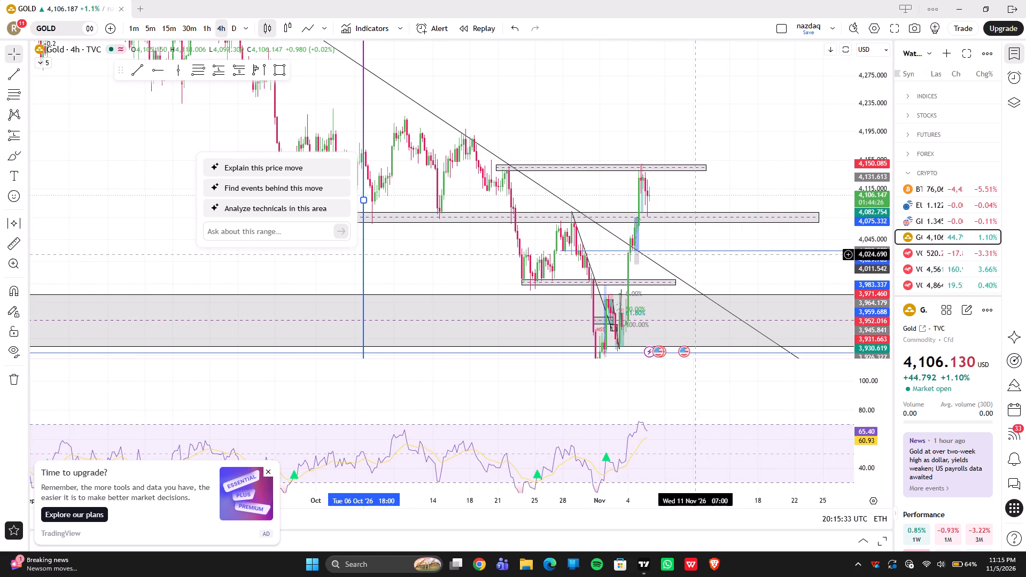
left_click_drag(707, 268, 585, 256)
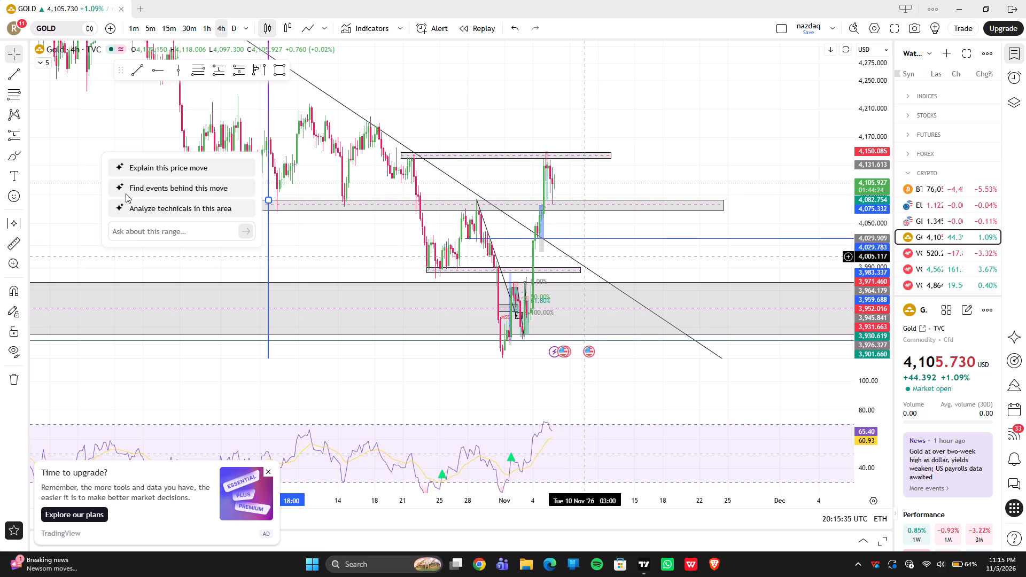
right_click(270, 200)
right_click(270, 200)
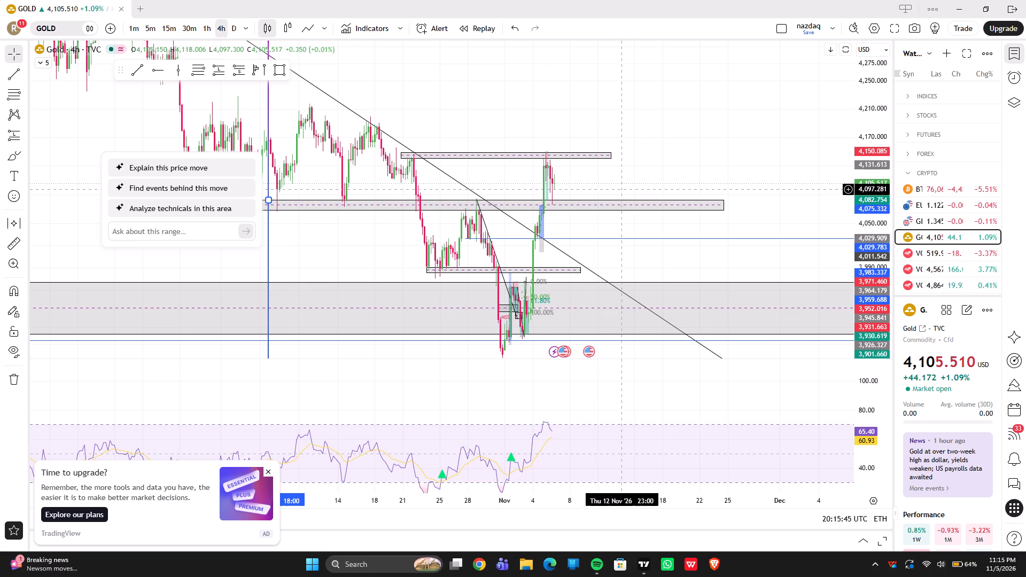
Place a long position on the latest gold candle with entry at about 4,103.945 and stop at about 4,064.124.
left_click_drag(638, 189, 607, 186)
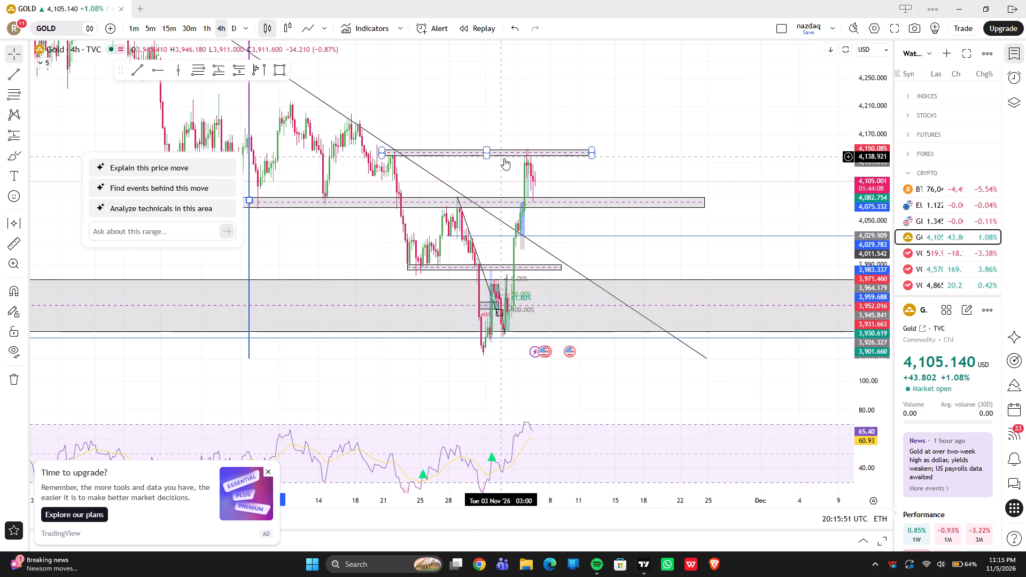
left_click(221, 69)
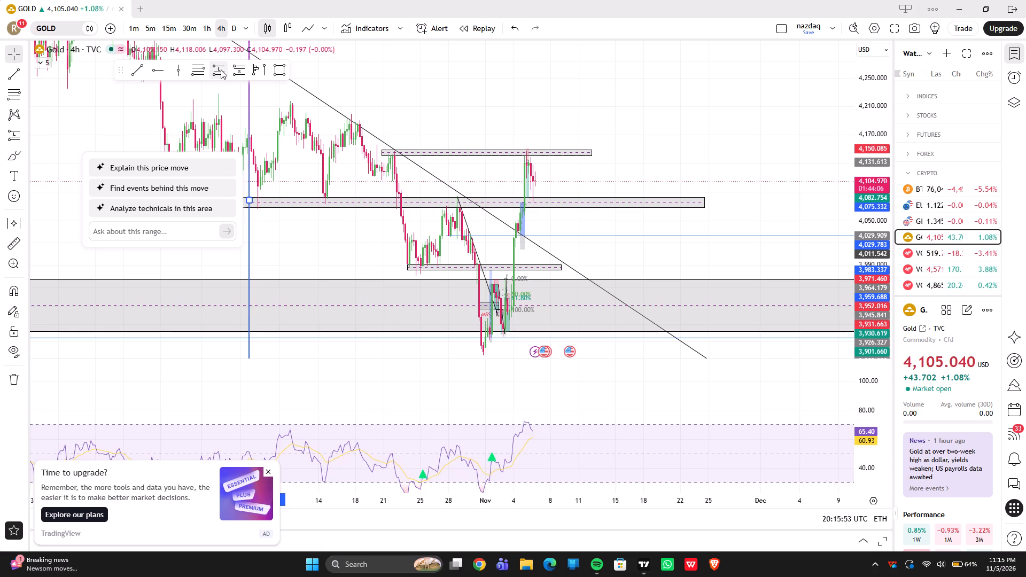
left_click(533, 182)
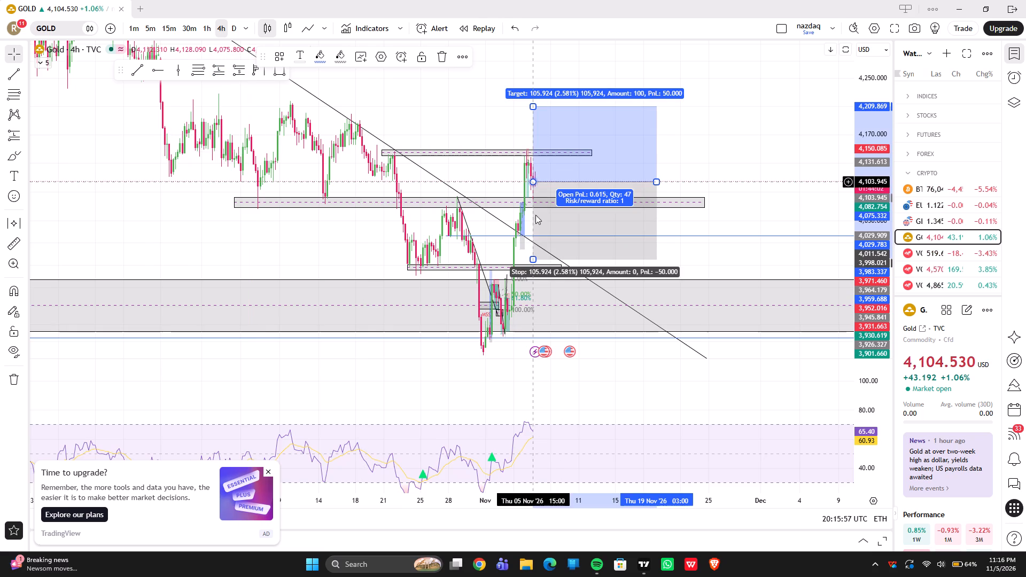
left_click_drag(533, 257, 561, 224)
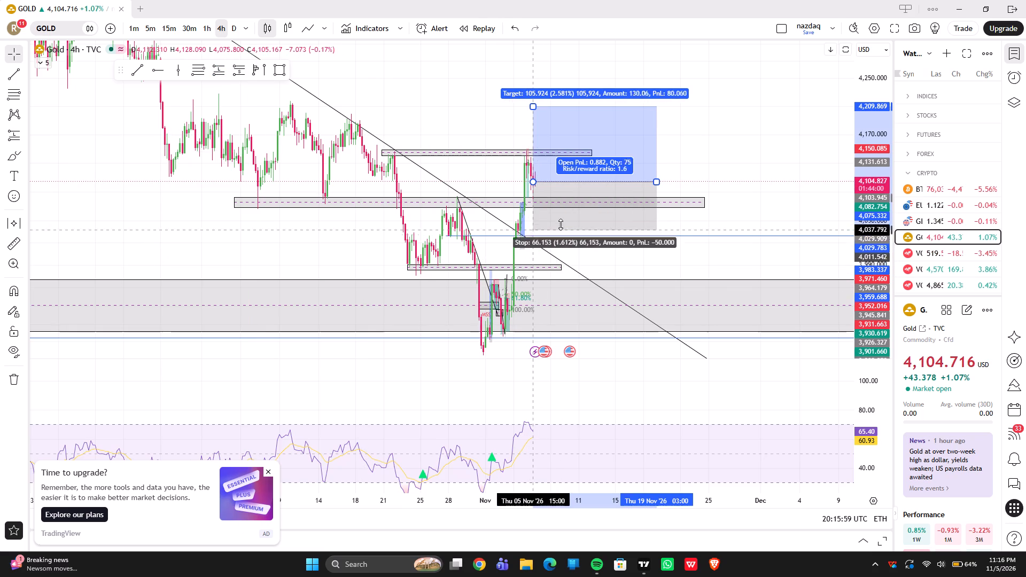
left_click_drag(561, 224, 579, 213)
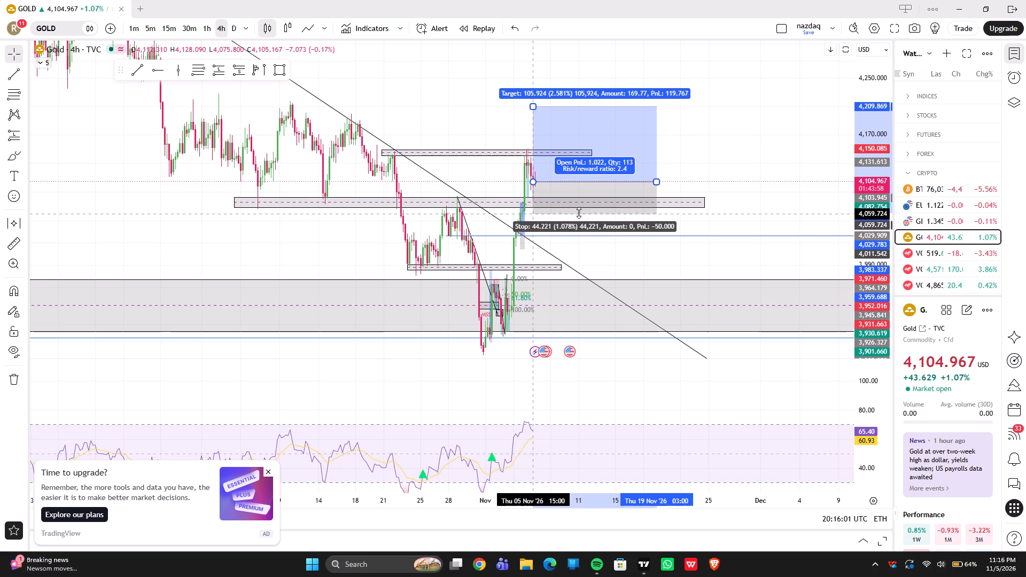
left_click_drag(579, 213, 586, 210)
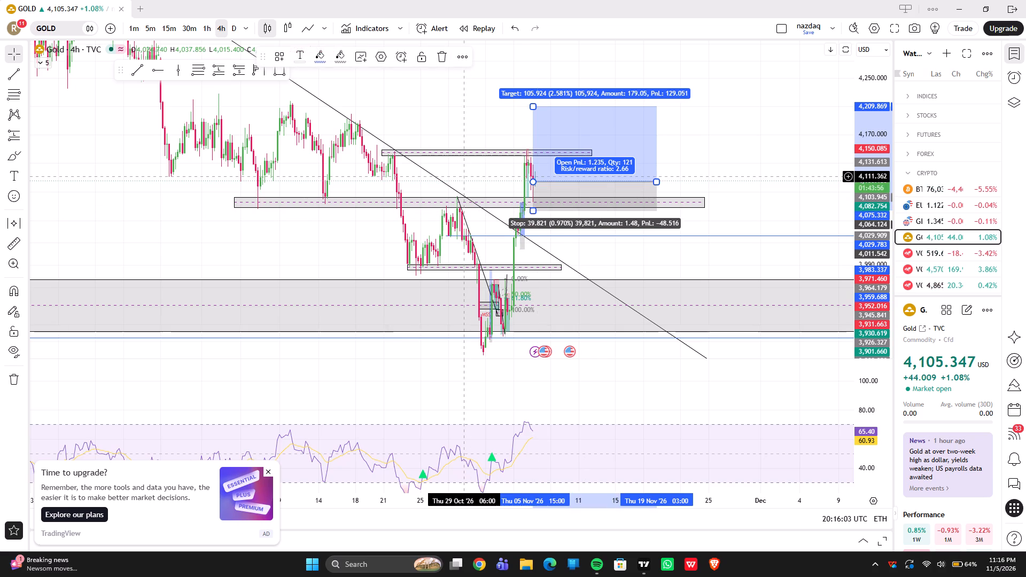
Raise the long position's profit target to about 4,393.829.
left_click_drag(463, 176, 519, 326)
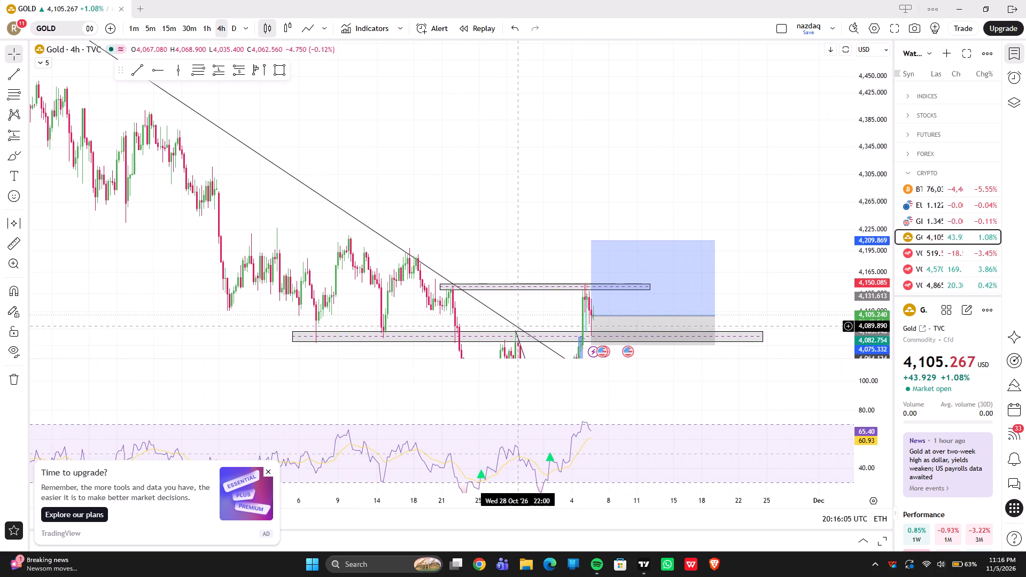
left_click_drag(593, 243, 617, 176)
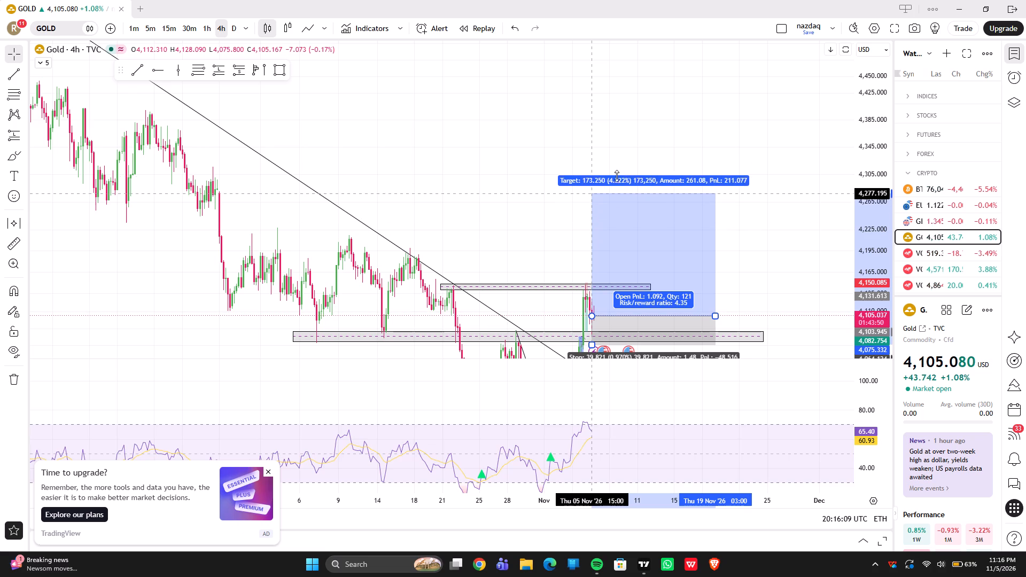
left_click_drag(617, 176, 626, 118)
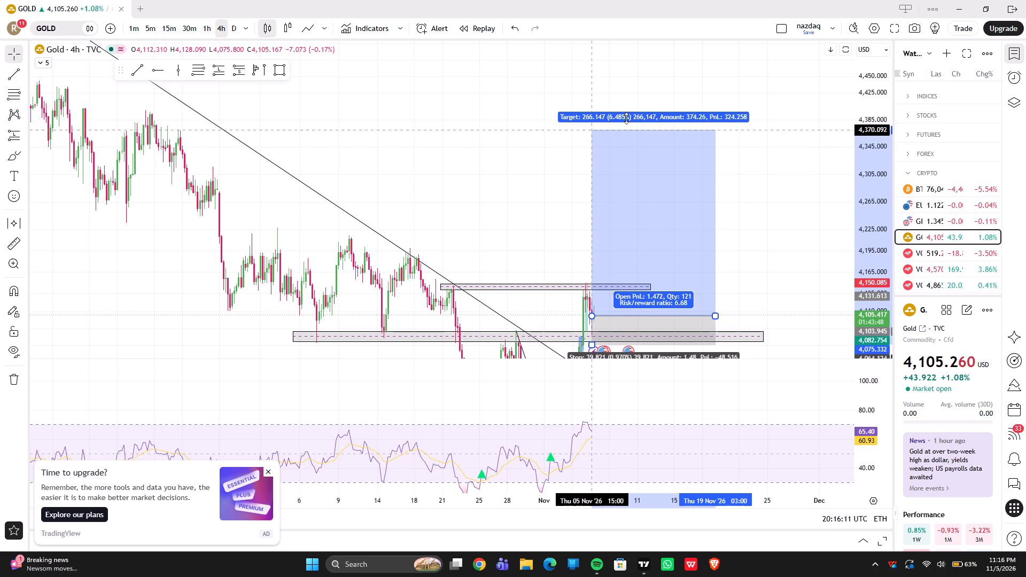
left_click_drag(626, 118, 617, 115)
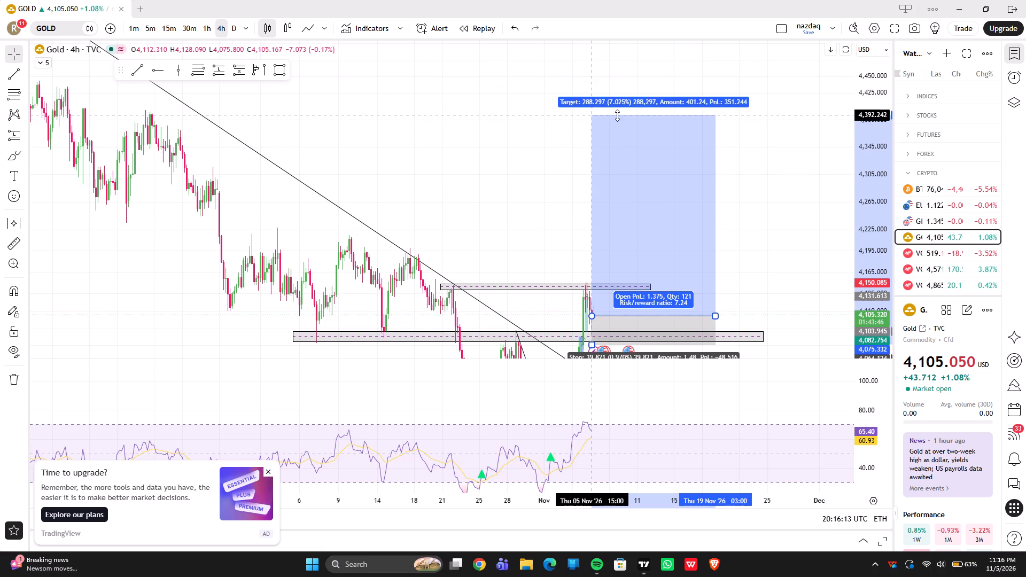
left_click_drag(617, 115, 617, 114)
left_click_drag(499, 183, 577, 147)
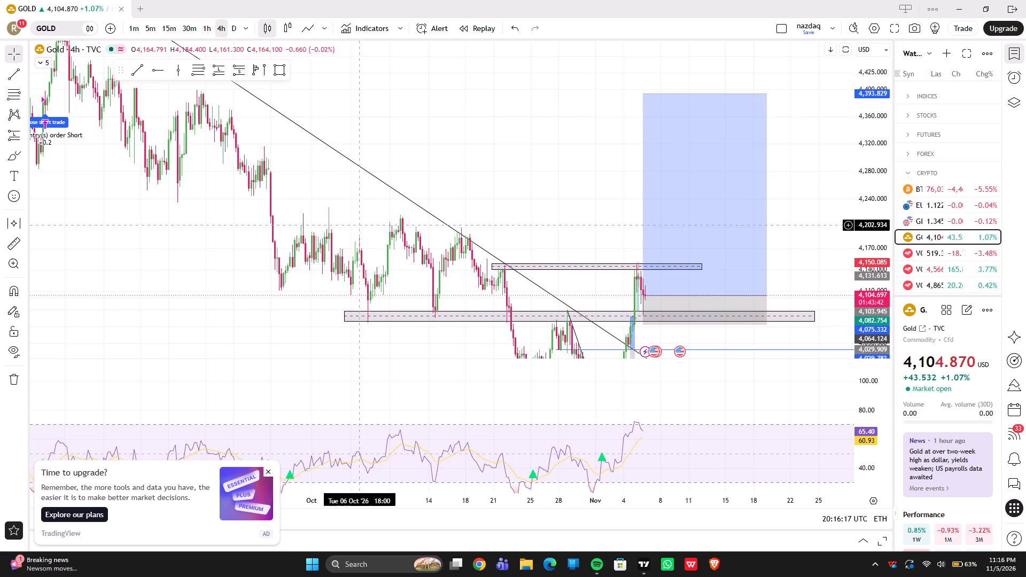
Draw a thin resistance-zone rectangle from 13 Oct to 12 Nov '26, between about 4,193.837 and 4,202.175.
left_click(278, 73)
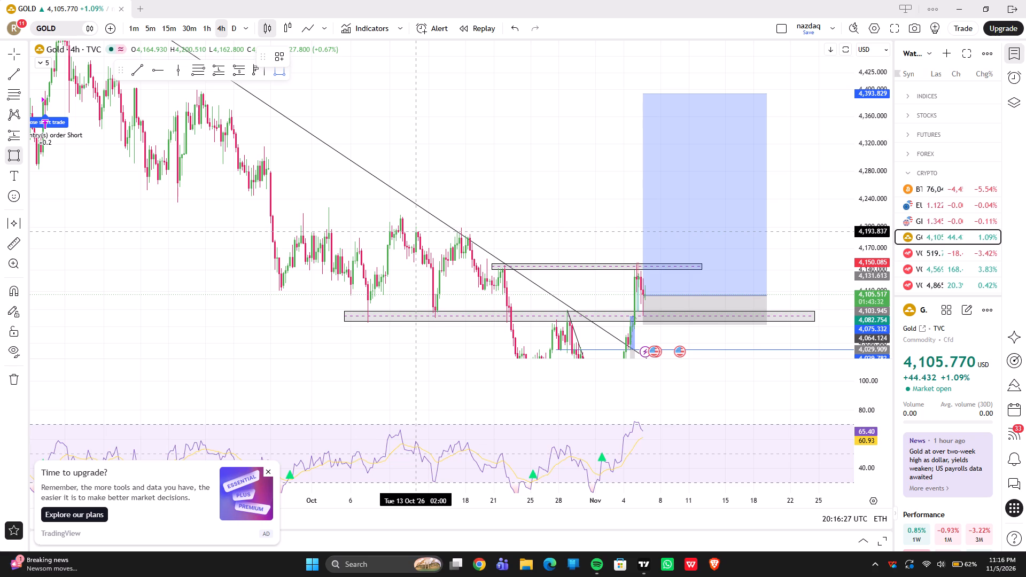
left_click(416, 231)
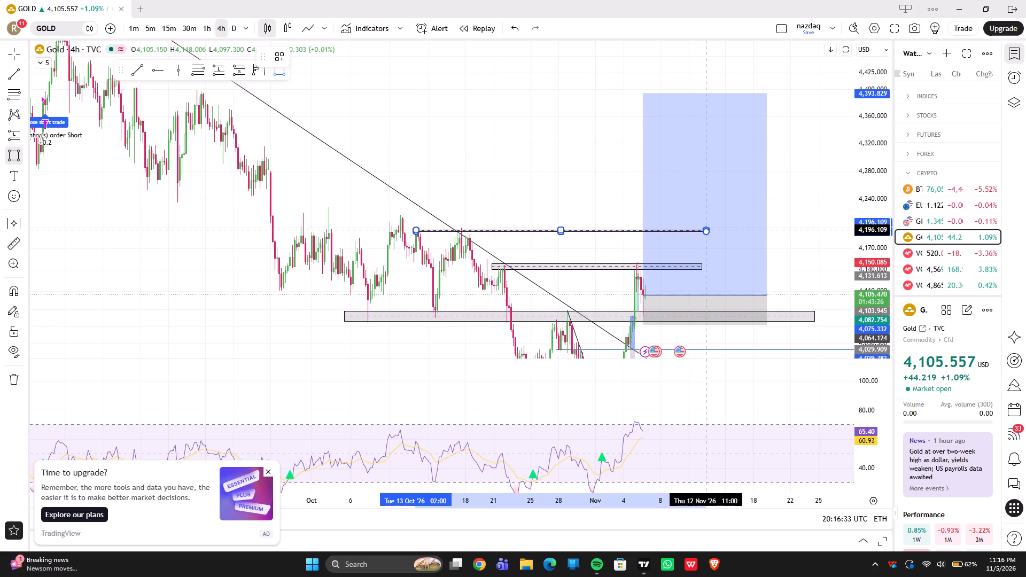
left_click(705, 225)
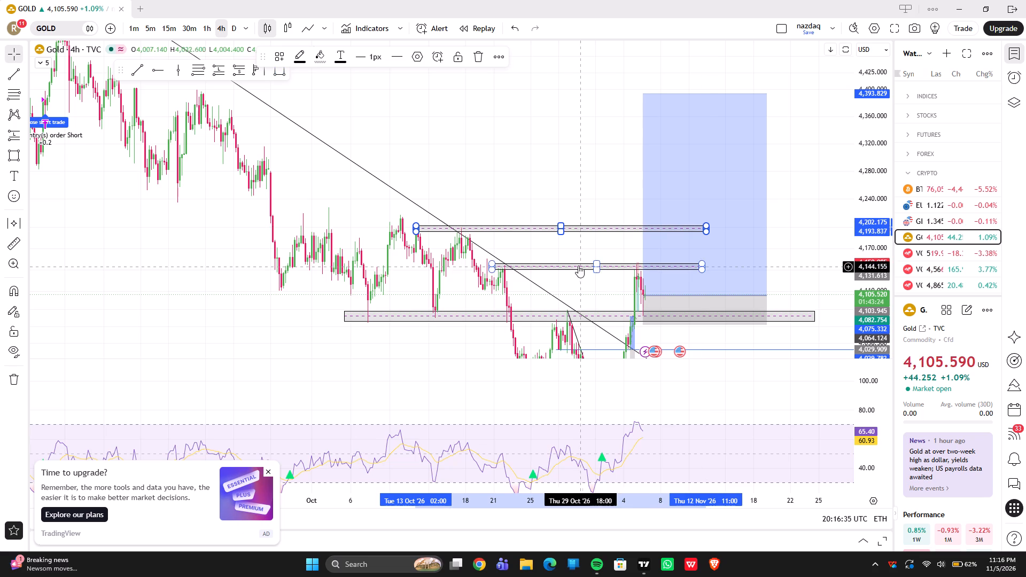
left_click_drag(601, 243, 471, 169)
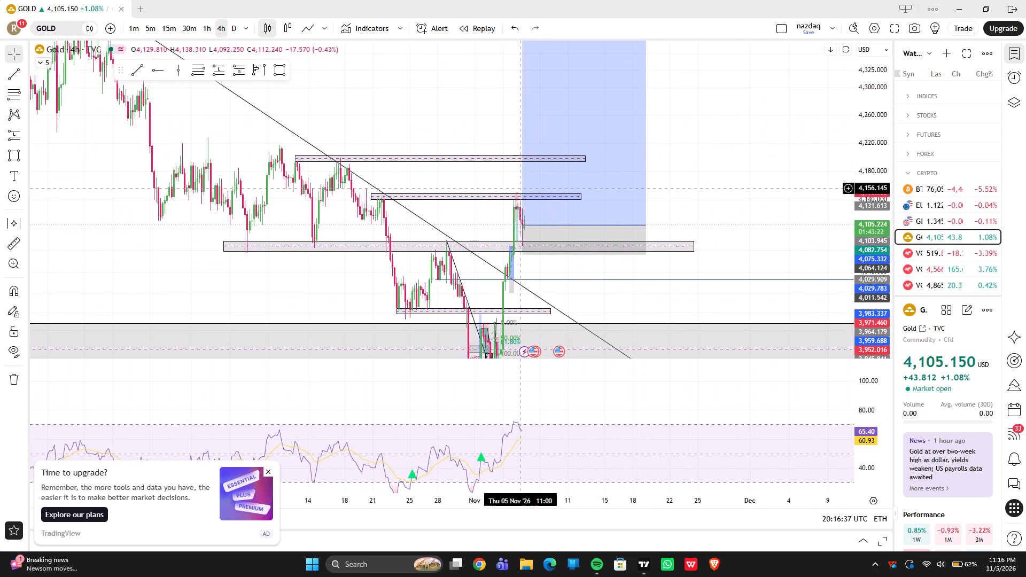
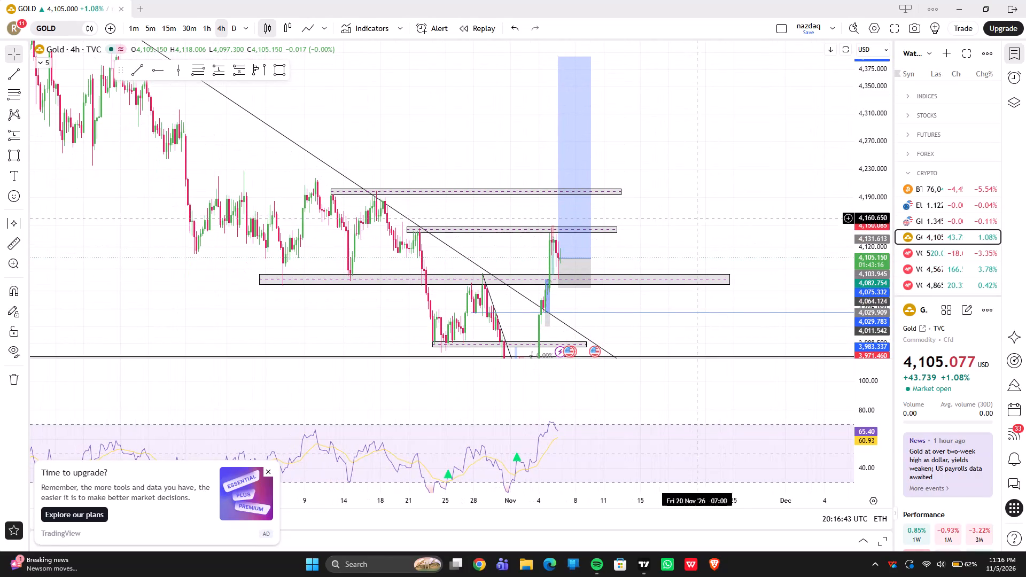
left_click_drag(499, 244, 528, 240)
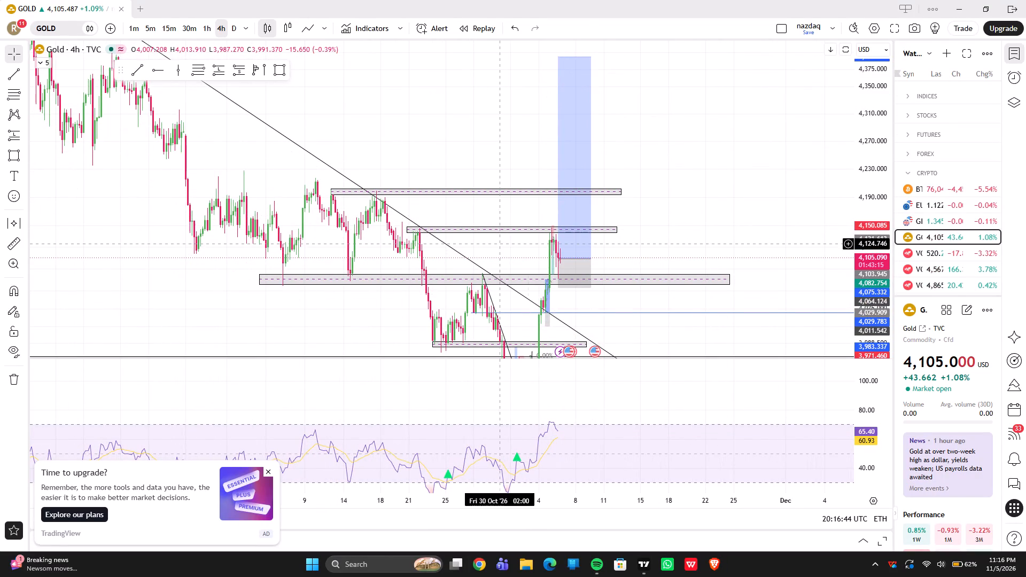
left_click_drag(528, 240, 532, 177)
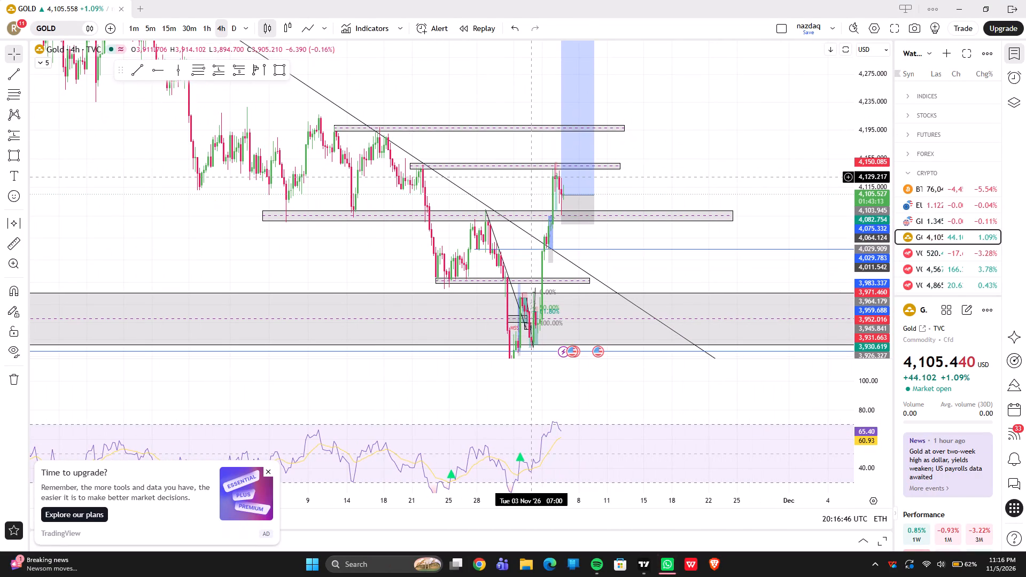
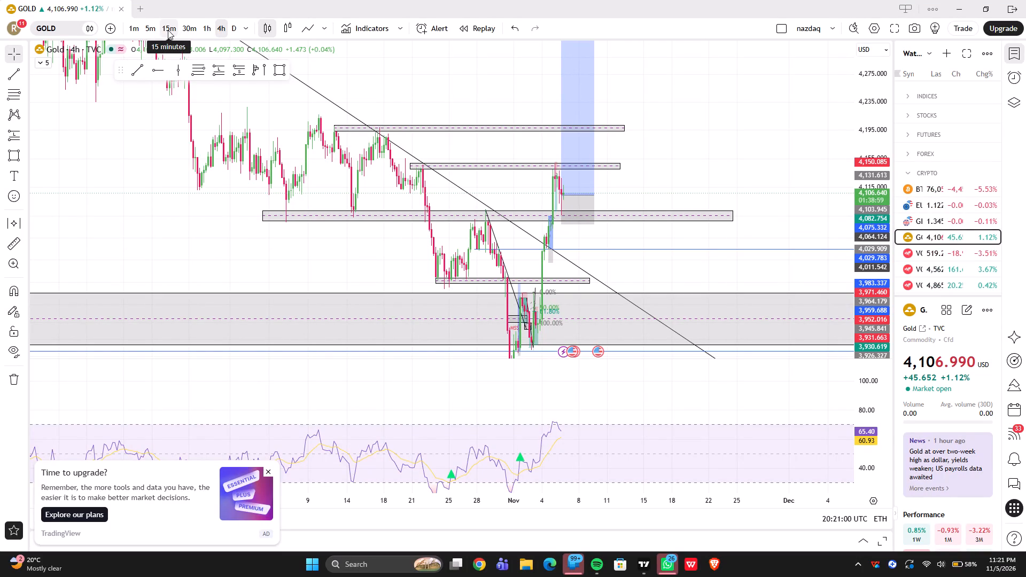
Switch gold to the 15-minute timeframe and shorten the long position so it ends at about 6 Nov '26, 07:45.
left_click(168, 30)
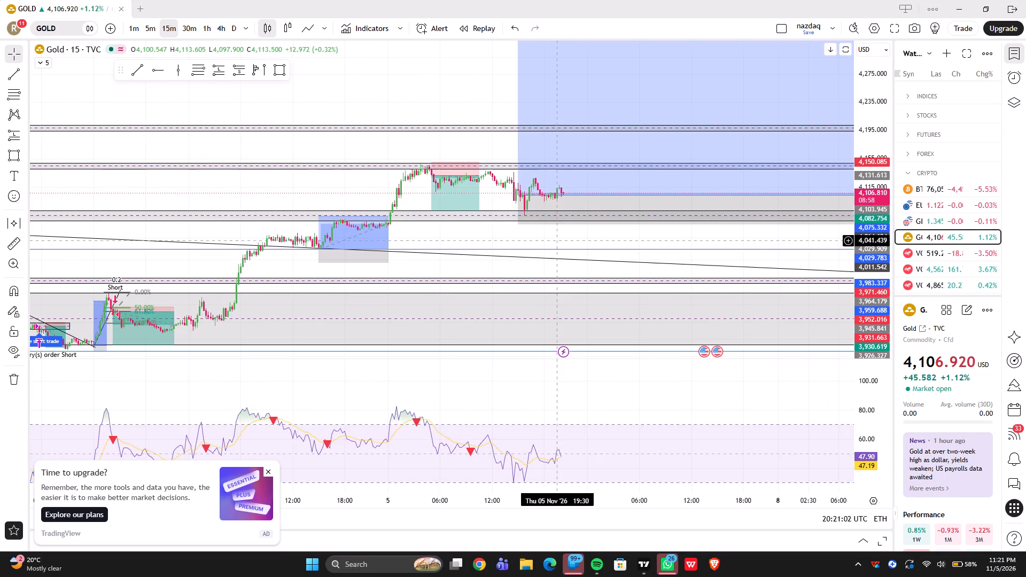
left_click_drag(555, 237, 309, 318)
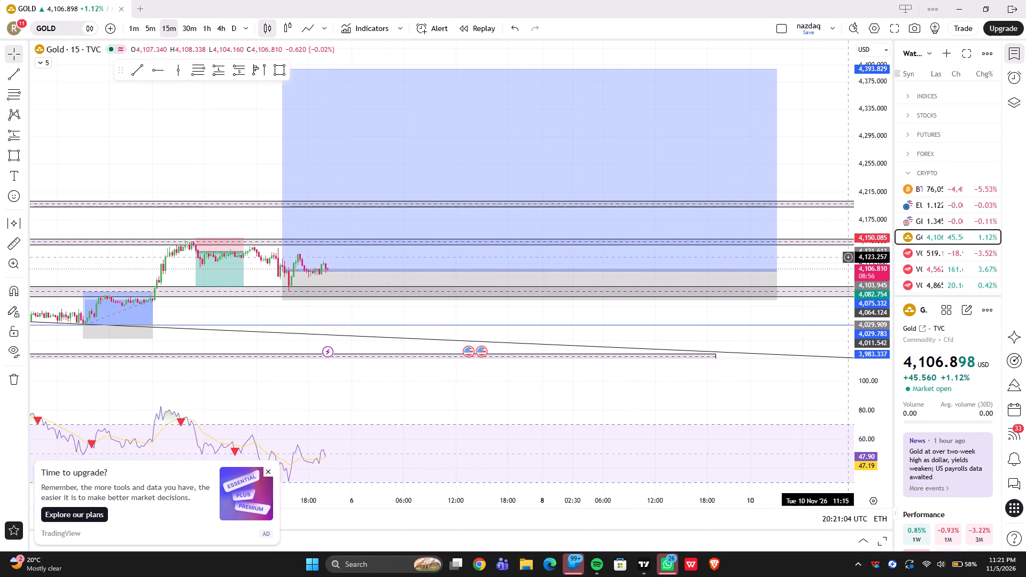
left_click_drag(773, 270, 418, 293)
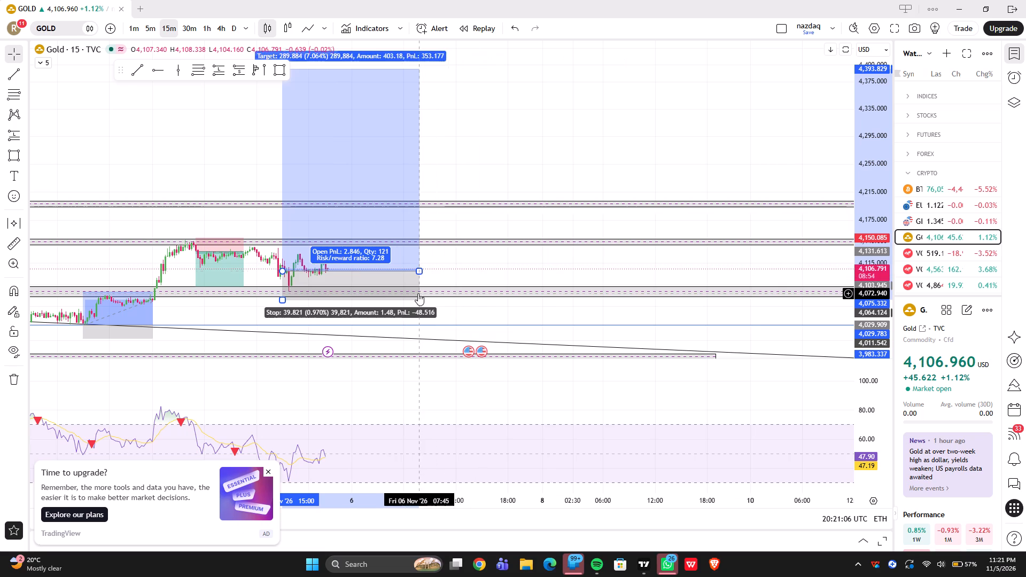
left_click_drag(481, 264, 600, 243)
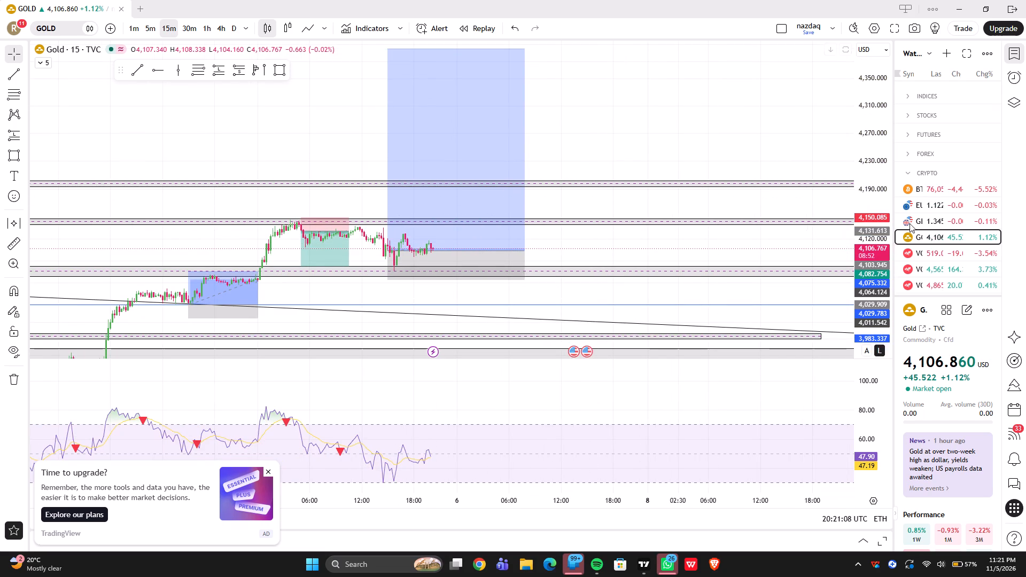
Switch the chart to EURUSD from the watchlist.
left_click(924, 201)
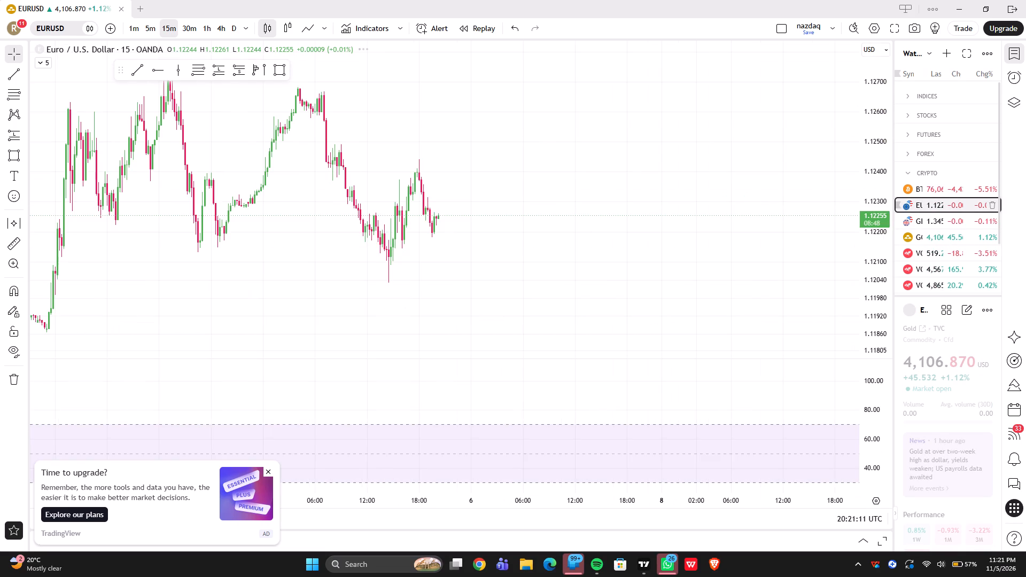
Dismiss the upgrade advert and examine EURUSD's 15-minute price action and strategy trades from 3 to 5 Nov '26.
left_click_drag(220, 274, 351, 270)
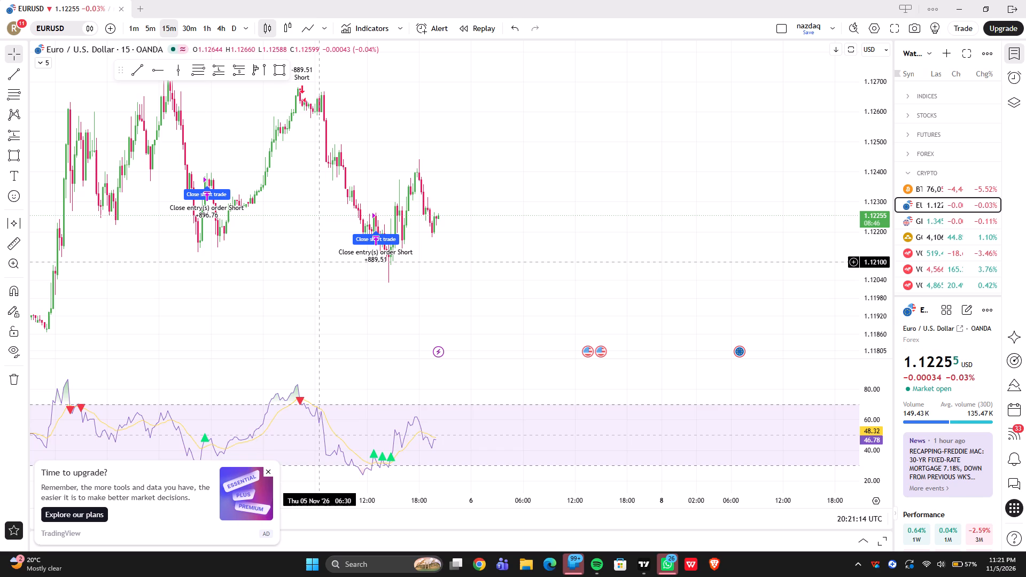
left_click_drag(351, 270, 396, 266)
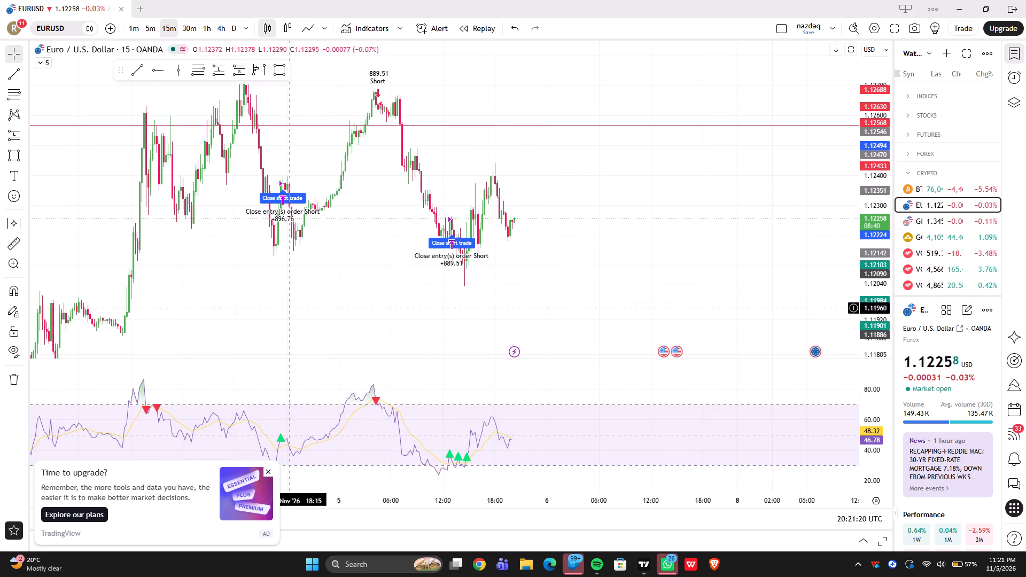
left_click(266, 472)
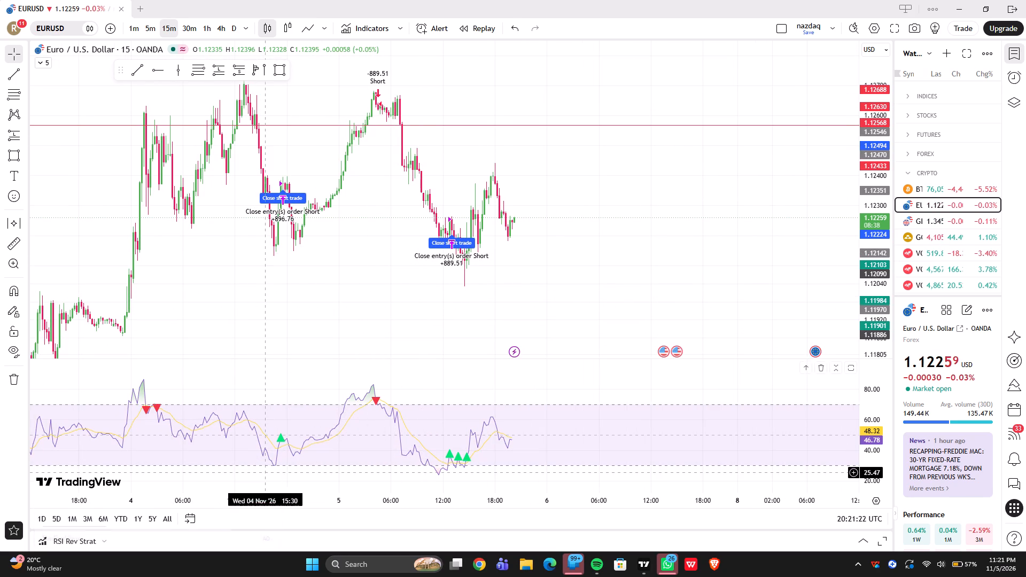
left_click_drag(199, 297, 429, 261)
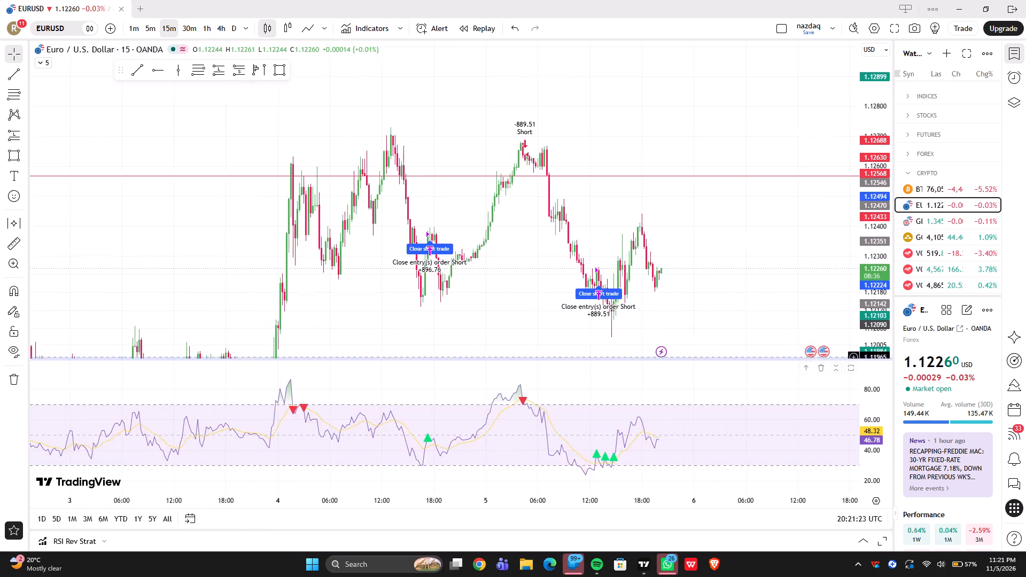
left_click_drag(429, 261, 453, 242)
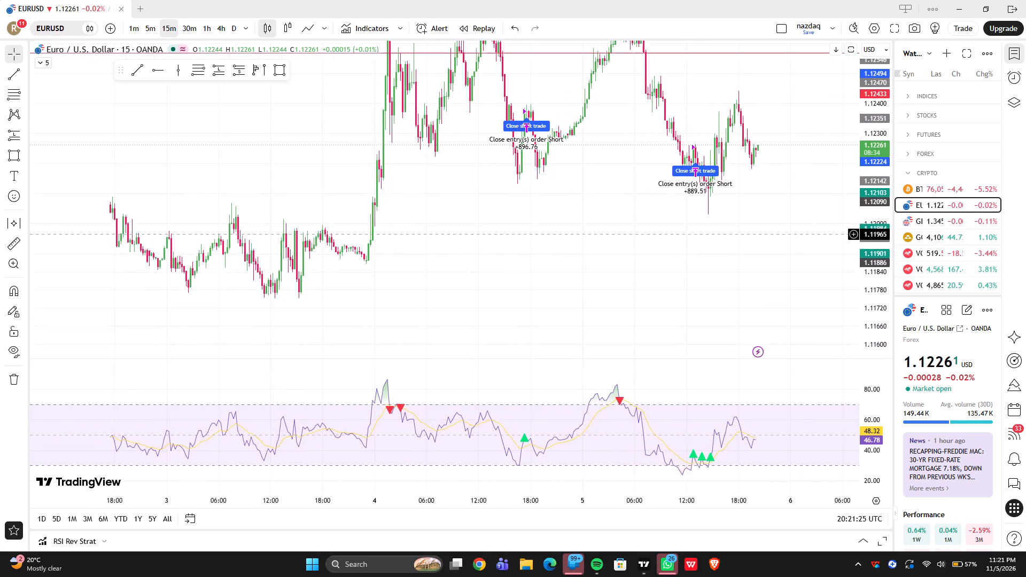
left_click_drag(453, 242, 477, 258)
left_click_drag(450, 258, 309, 302)
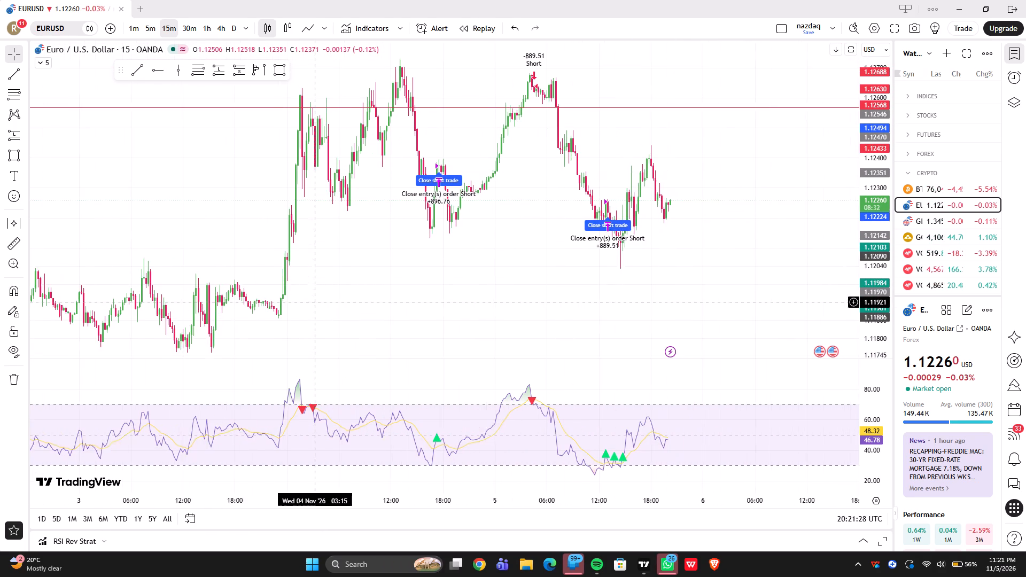
left_click_drag(309, 302, 307, 302)
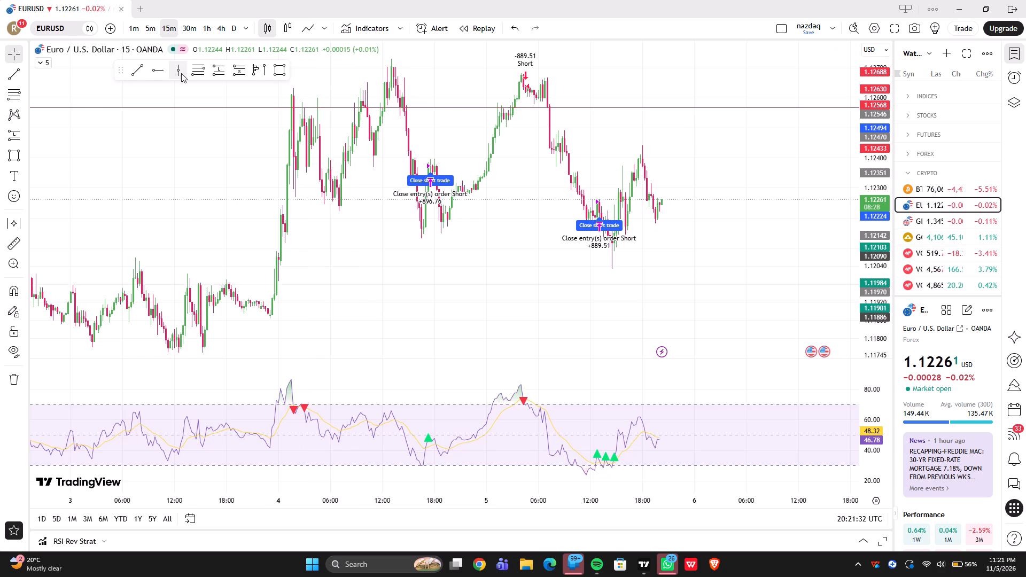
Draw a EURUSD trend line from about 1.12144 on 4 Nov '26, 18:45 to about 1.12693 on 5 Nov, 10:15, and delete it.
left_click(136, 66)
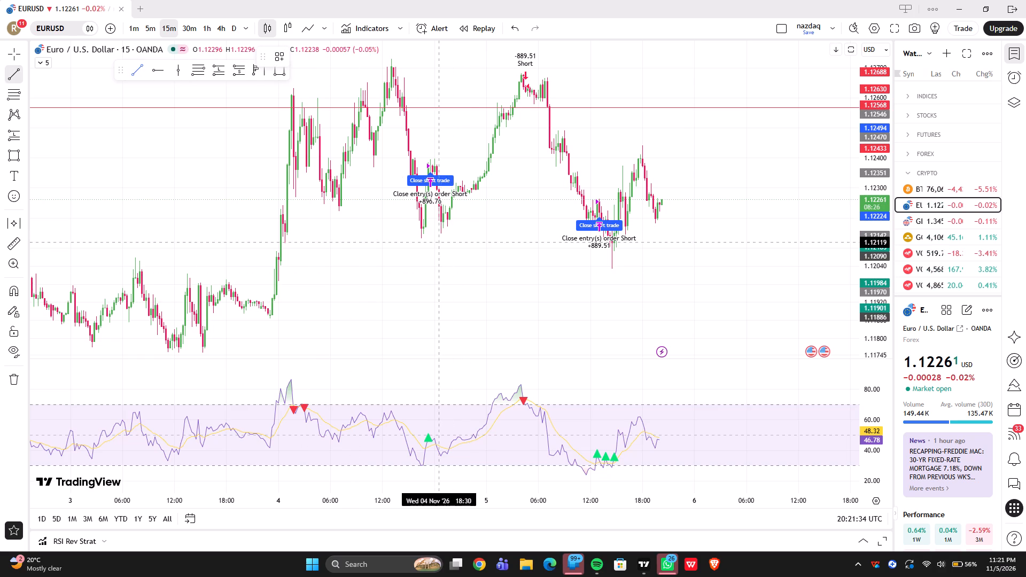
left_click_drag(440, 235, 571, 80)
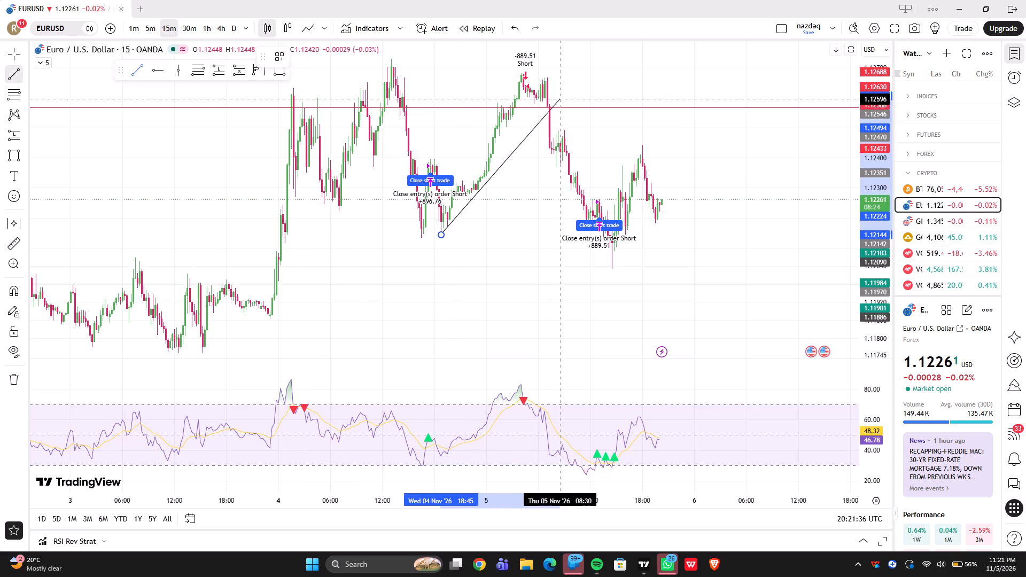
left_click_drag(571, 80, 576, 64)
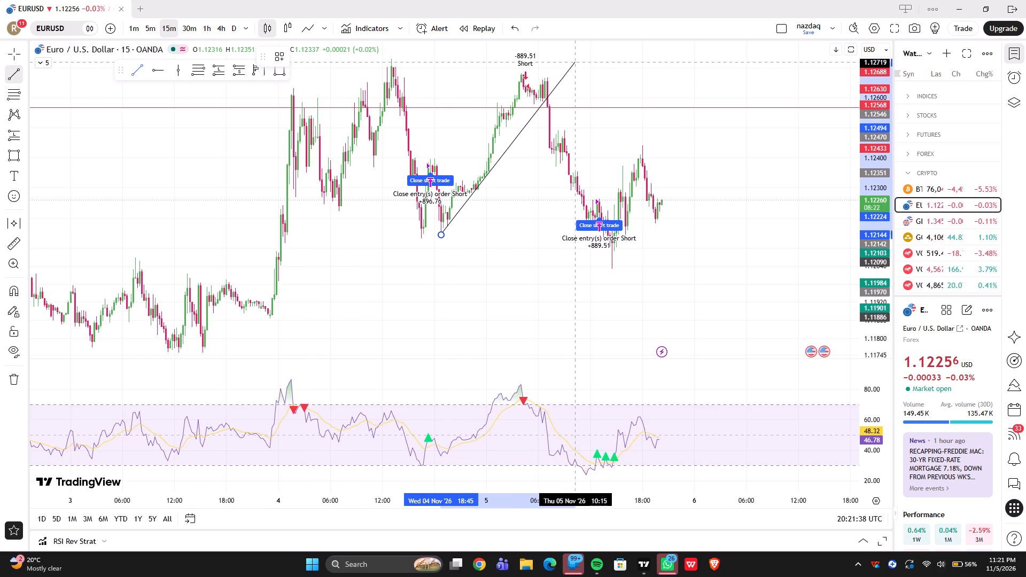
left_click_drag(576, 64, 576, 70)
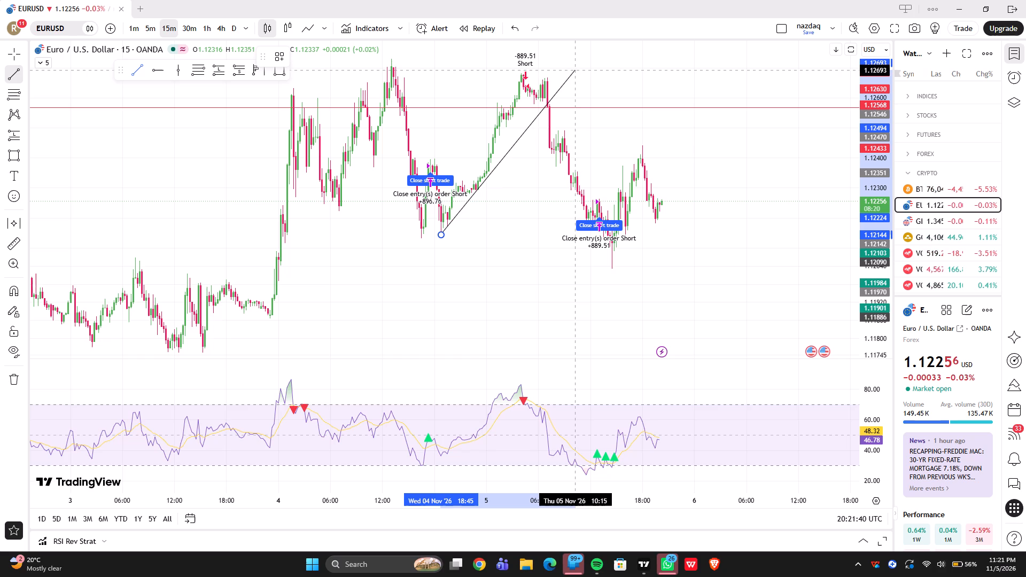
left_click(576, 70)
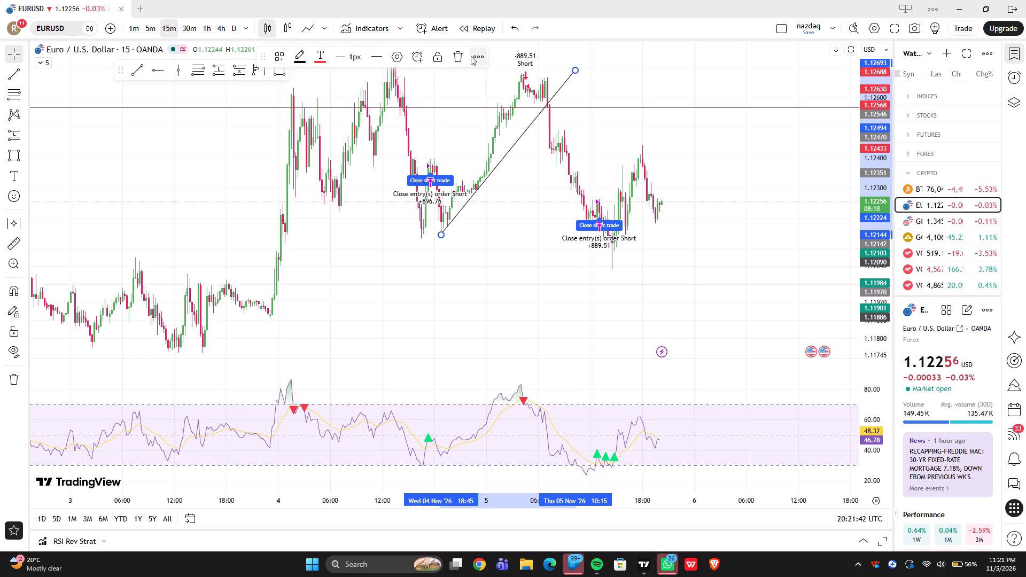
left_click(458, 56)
Examine earlier EURUSD price action, RSI signals and strategy trades back to about 28 Oct '26.
left_click_drag(408, 304, 645, 186)
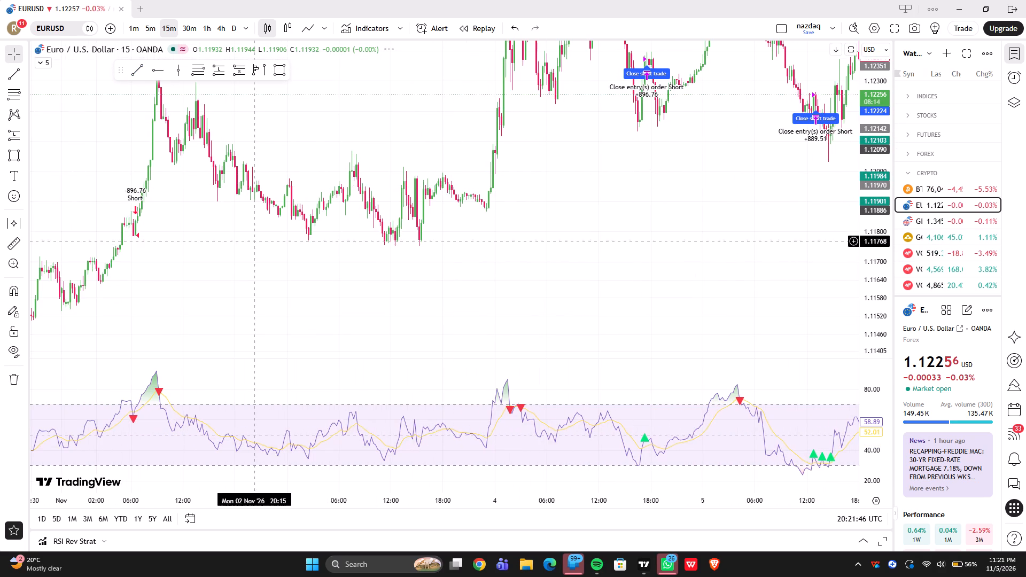
left_click_drag(253, 241, 489, 249)
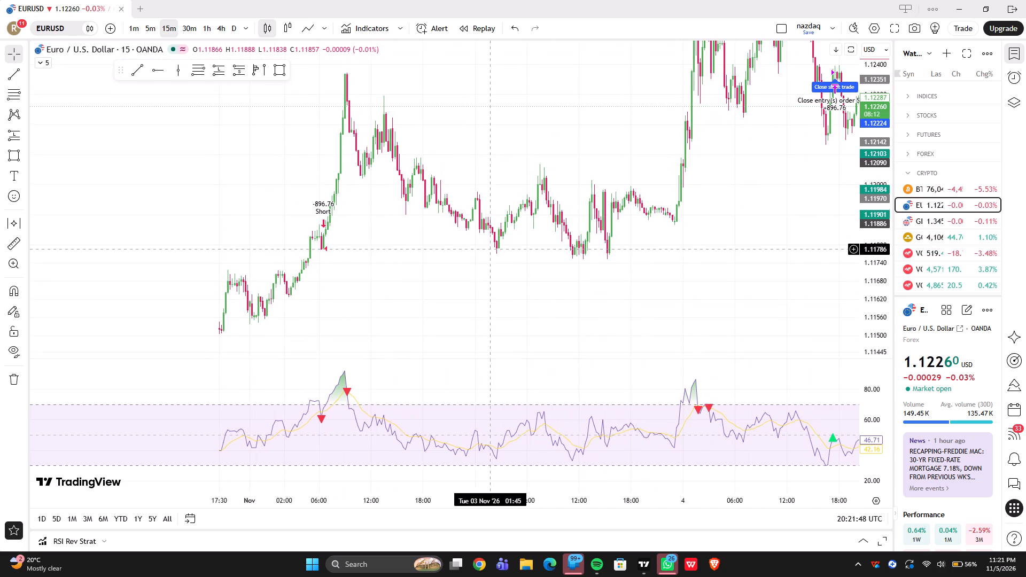
left_click_drag(489, 249, 524, 205)
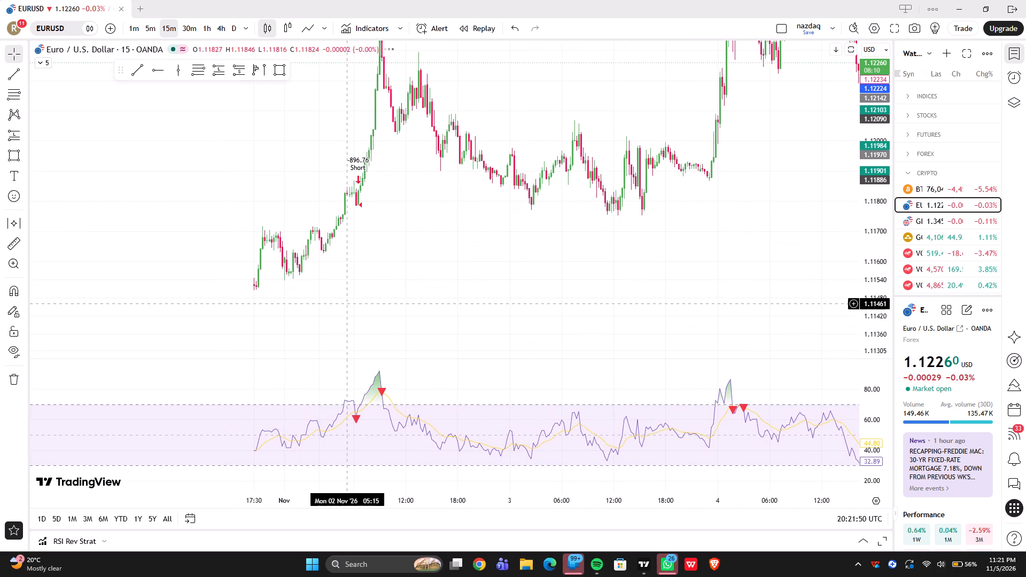
left_click_drag(345, 304, 483, 310)
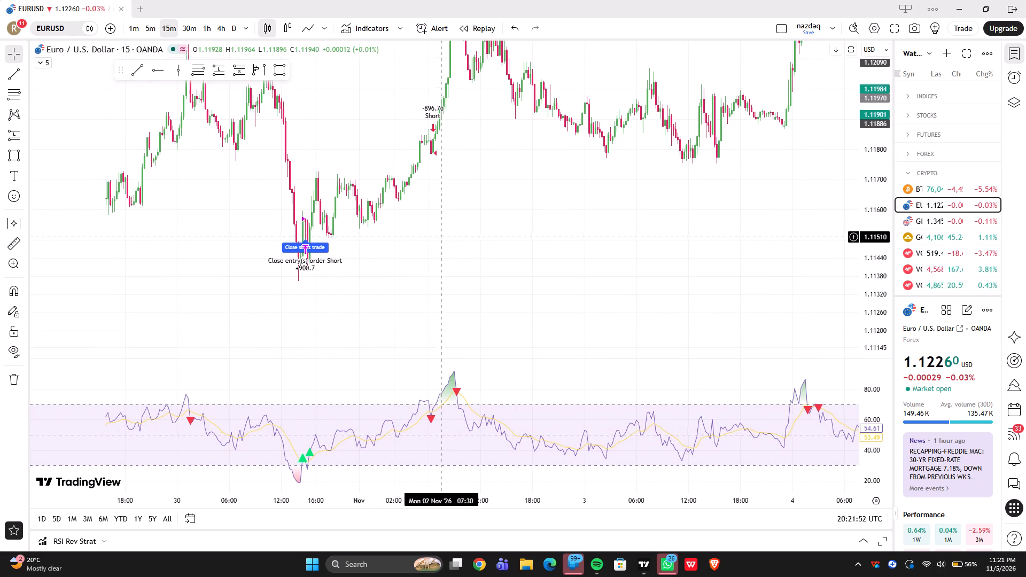
left_click_drag(483, 310, 574, 256)
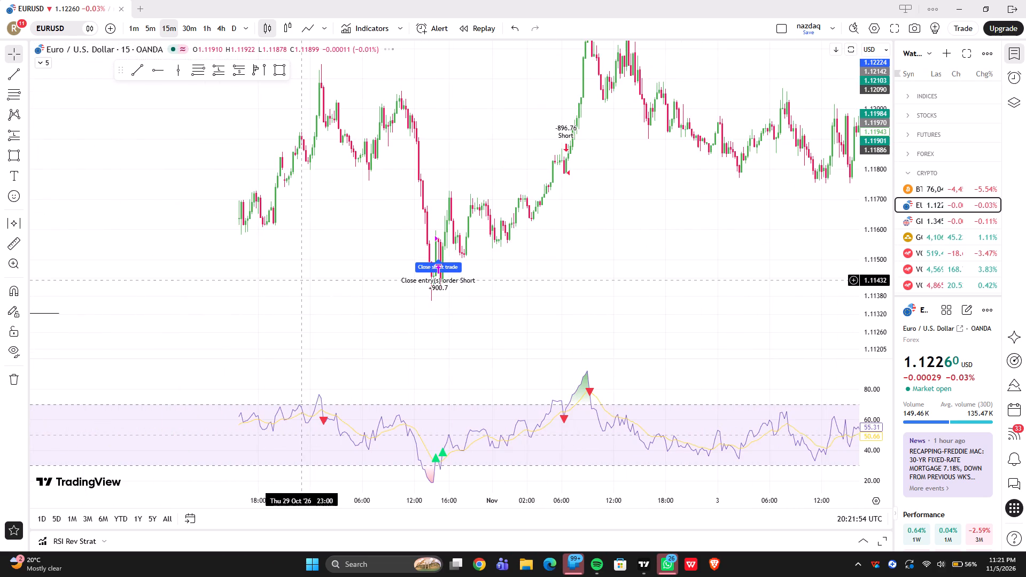
left_click_drag(302, 280, 511, 237)
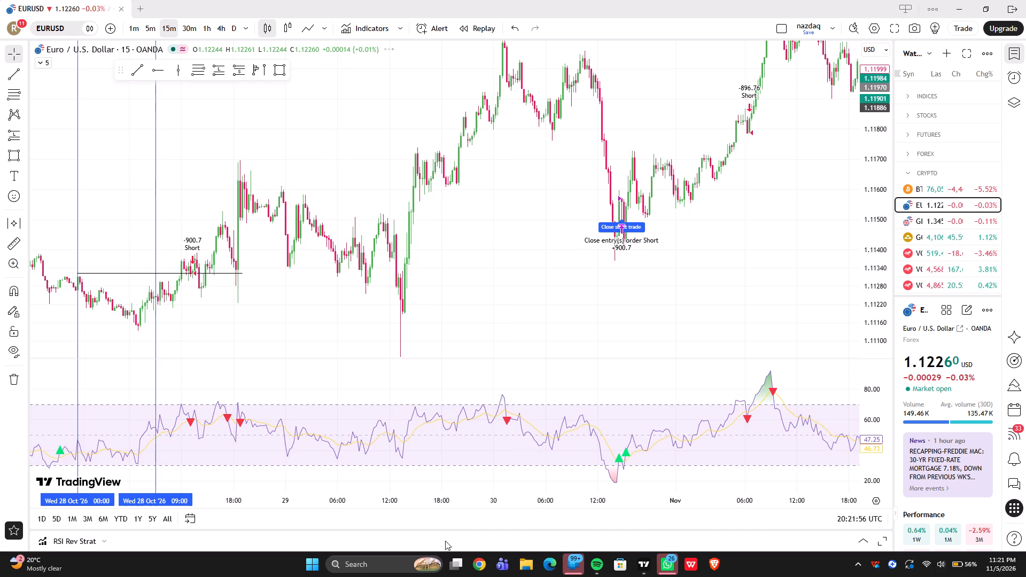
Expand the RSI Rev Strat report to show its key stats and performance curve.
left_click(448, 528)
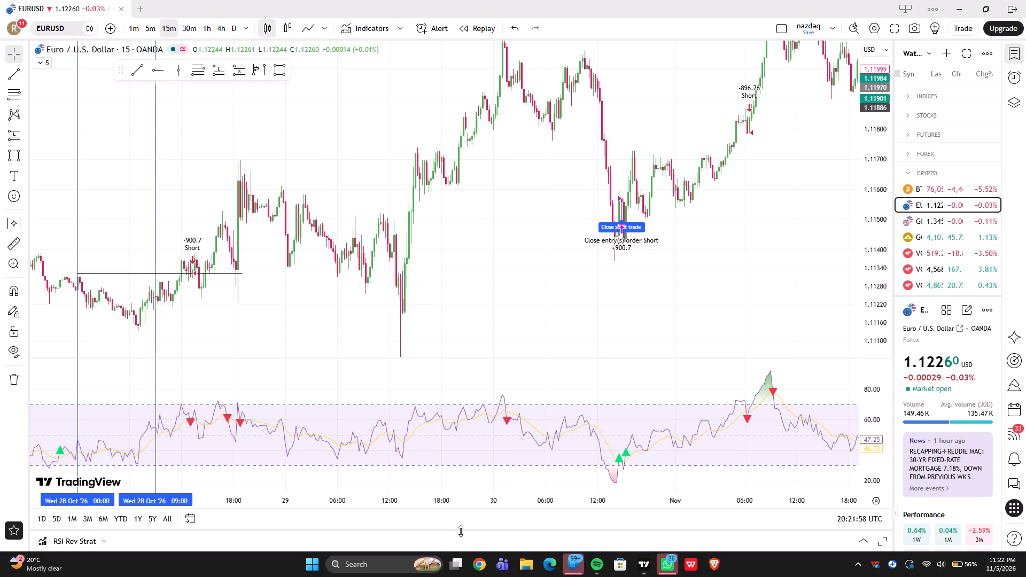
left_click_drag(461, 531, 492, 342)
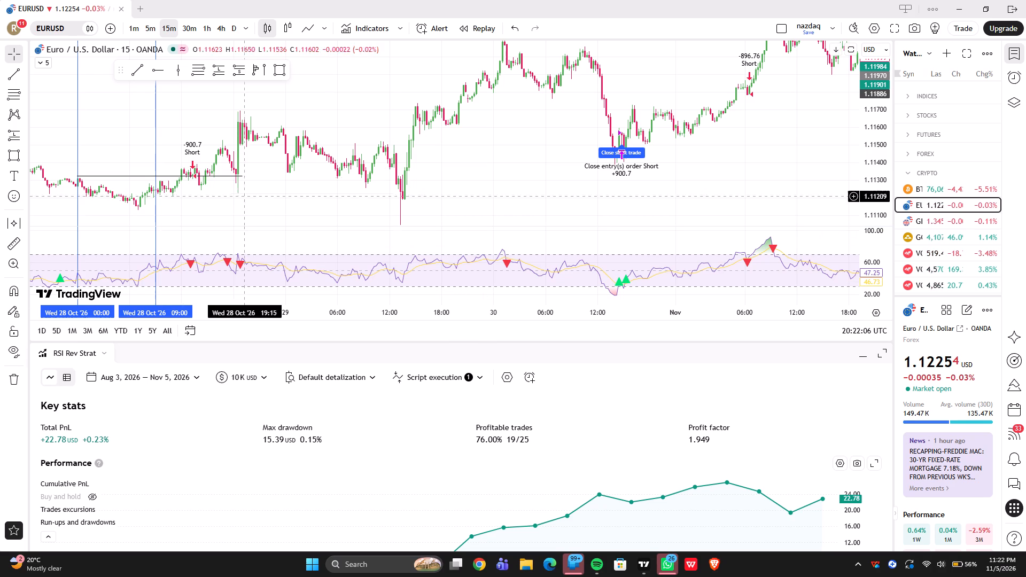
Examine the older EURUSD strategy trades and RSI signals on the 15-minute chart back to about 23 Oct '26.
left_click_drag(208, 200, 517, 131)
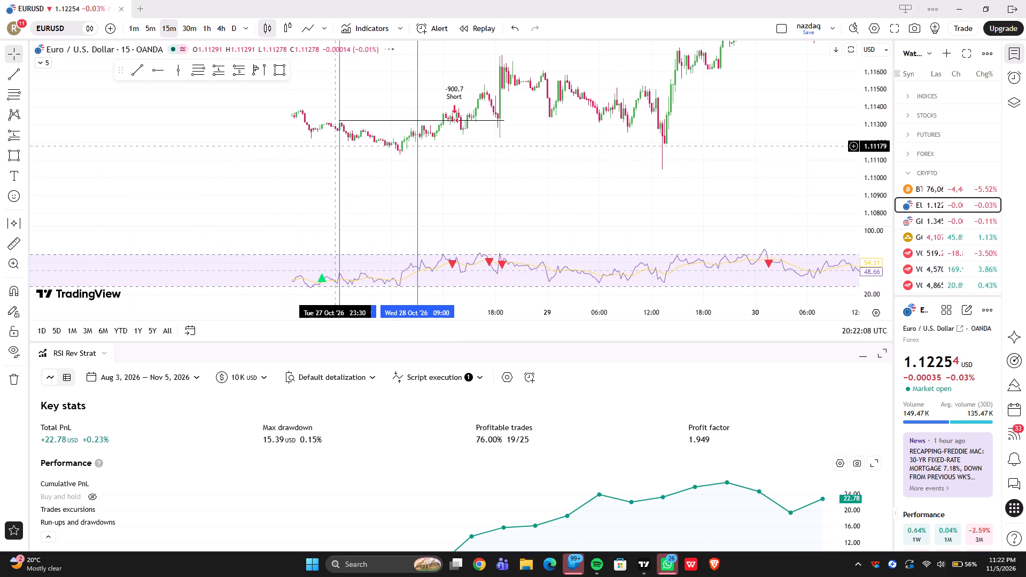
left_click_drag(260, 143, 406, 173)
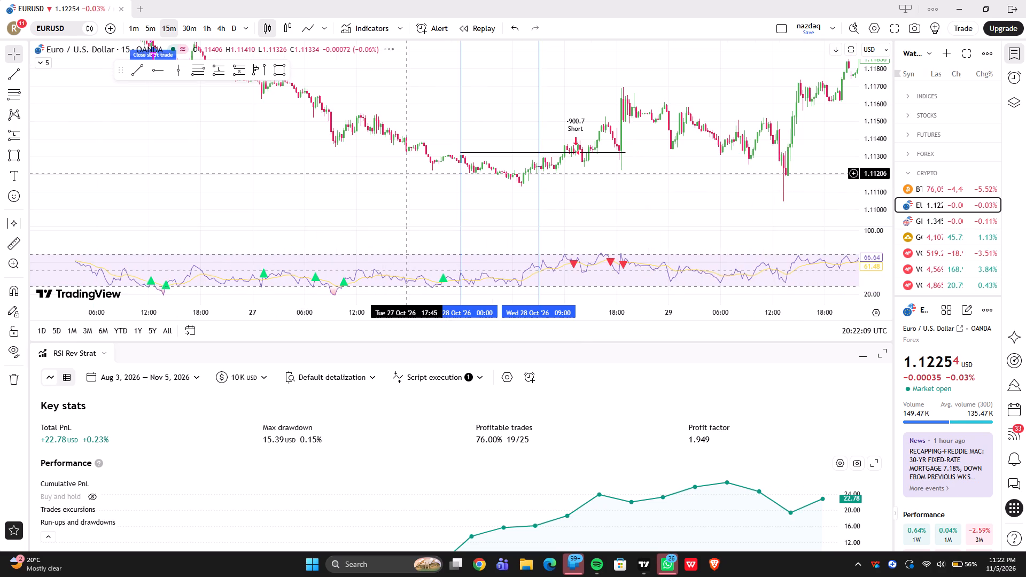
left_click_drag(229, 141, 374, 229)
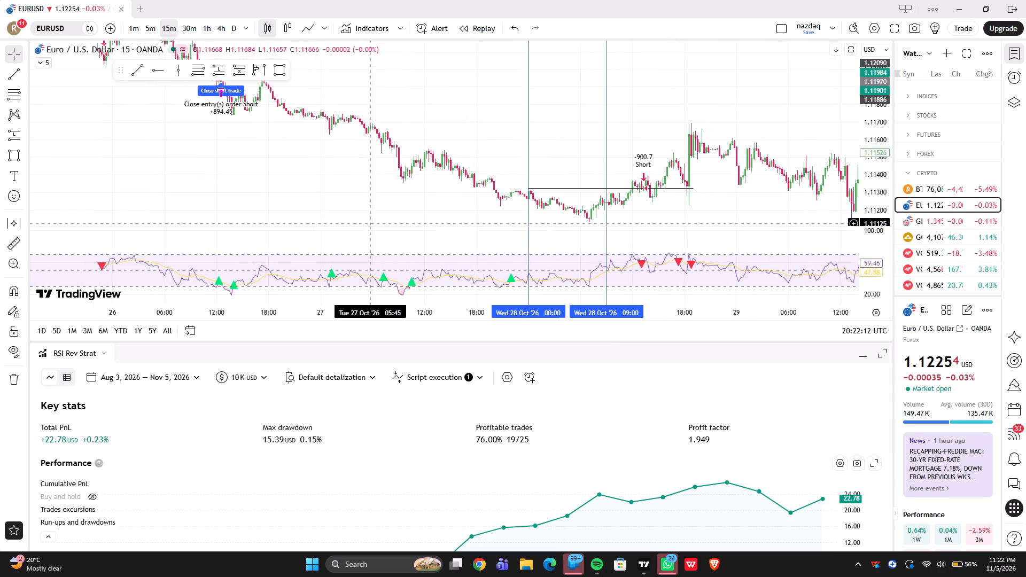
left_click_drag(374, 229, 379, 245)
left_click_drag(143, 95, 256, 134)
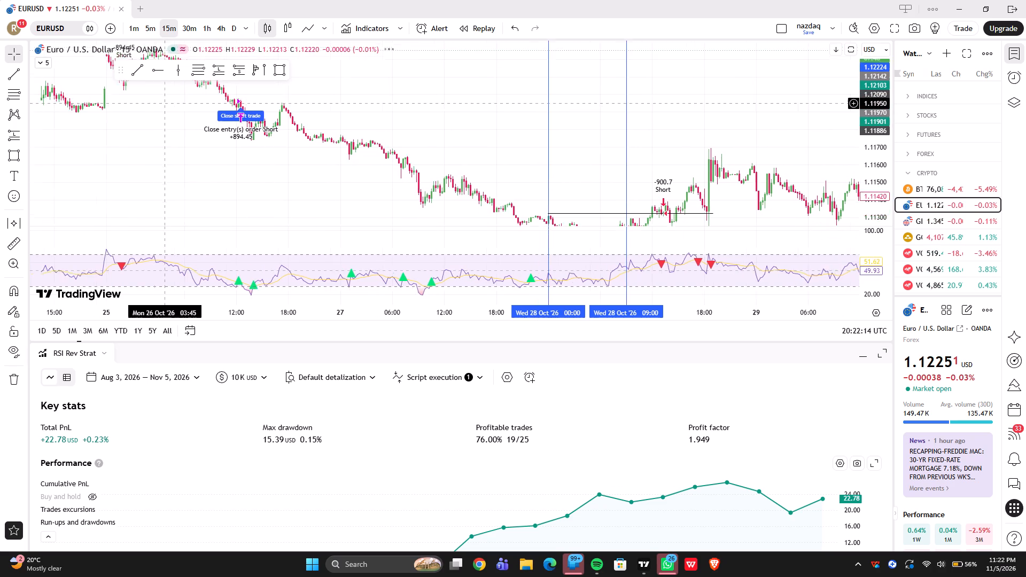
left_click_drag(256, 134, 317, 190)
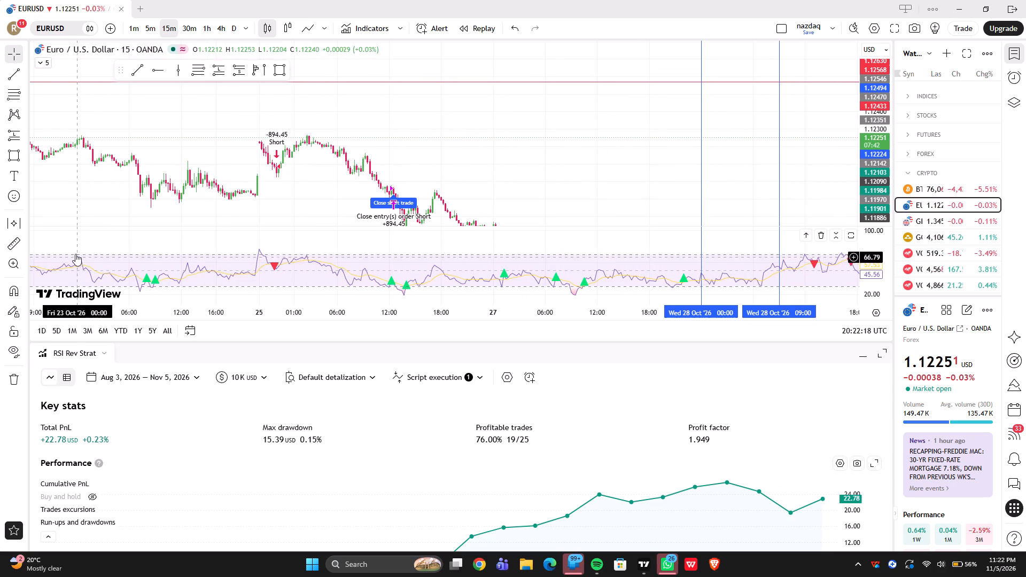
double_click(160, 267)
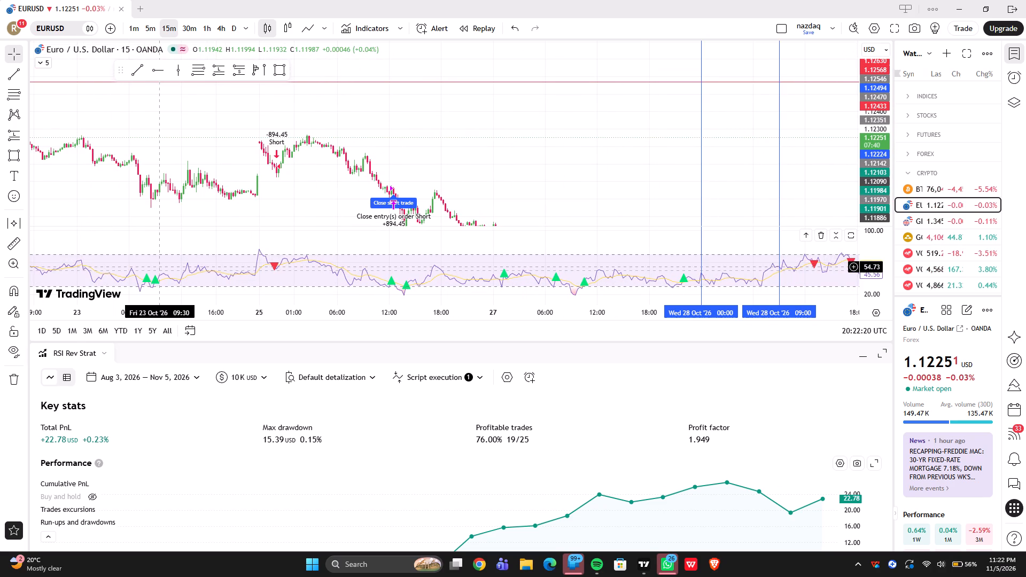
double_click(160, 267)
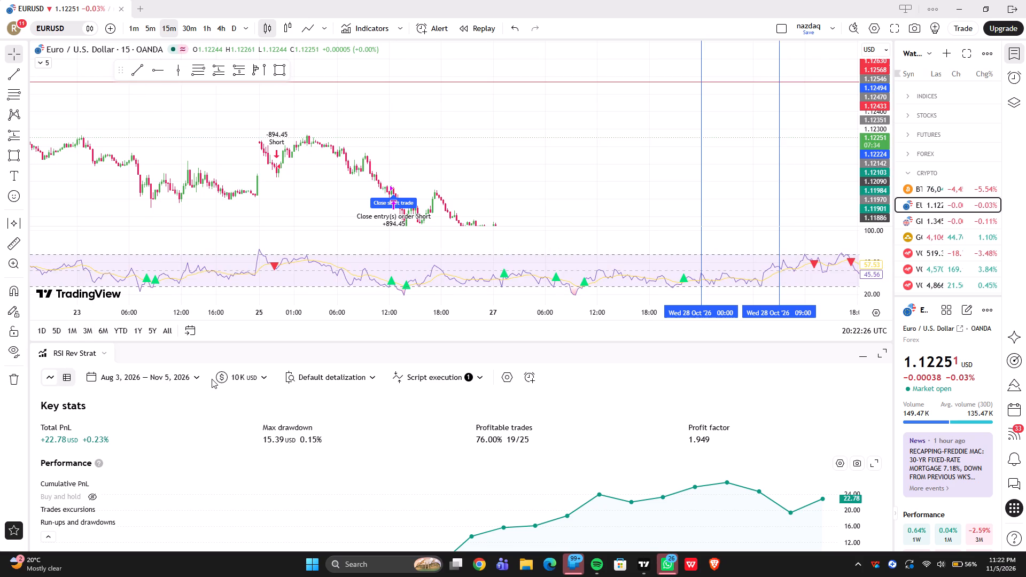
Switch EURUSD to the 5-minute timeframe and examine the strategy trades and RSI signals on 4 and 5 Nov '26.
left_click(147, 33)
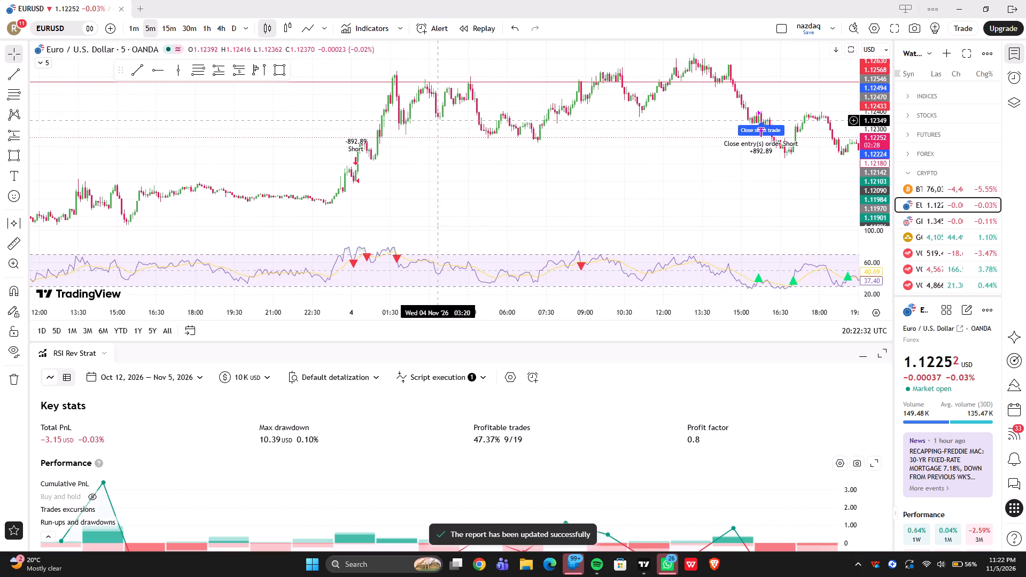
left_click_drag(585, 175, 497, 173)
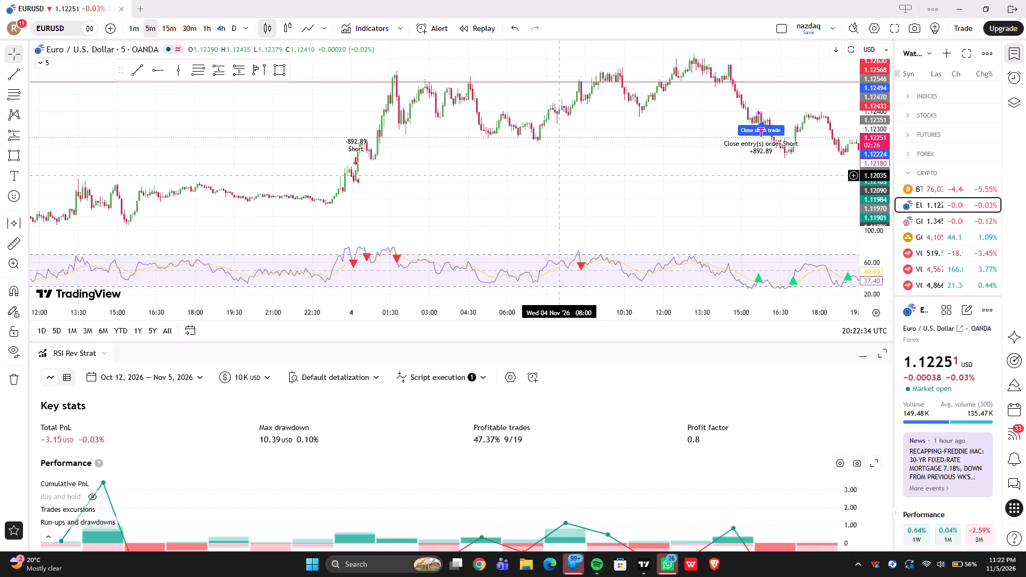
left_click_drag(497, 173, 189, 124)
left_click_drag(620, 131, 331, 309)
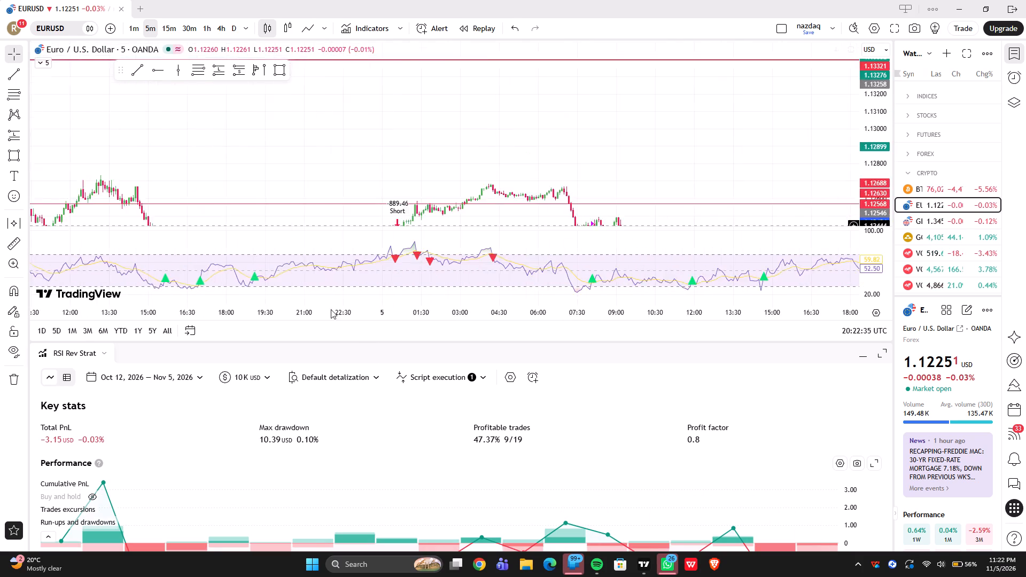
left_click_drag(331, 309, 222, 214)
left_click_drag(724, 205, 617, 204)
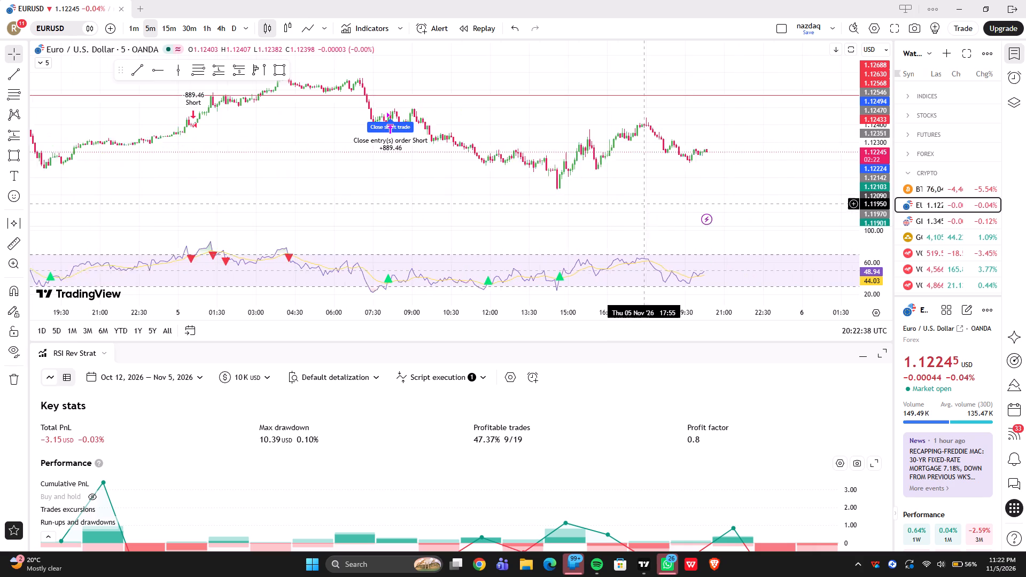
left_click_drag(617, 204, 650, 196)
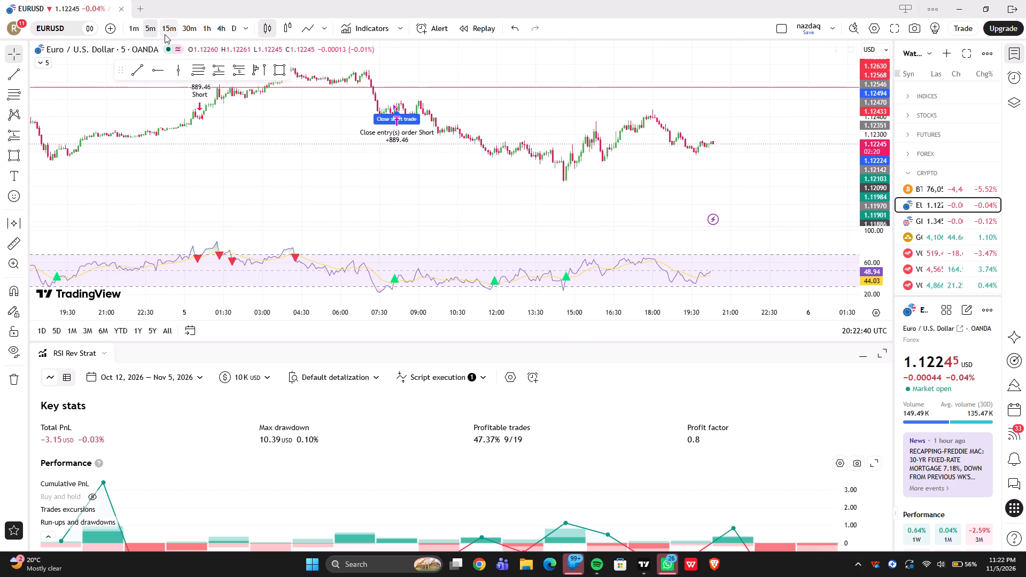
Compare the RSI Rev Strat results on the 15-minute, 30-minute, 1-hour and 4-hour timeframes, then return to 15 minutes.
left_click(165, 34)
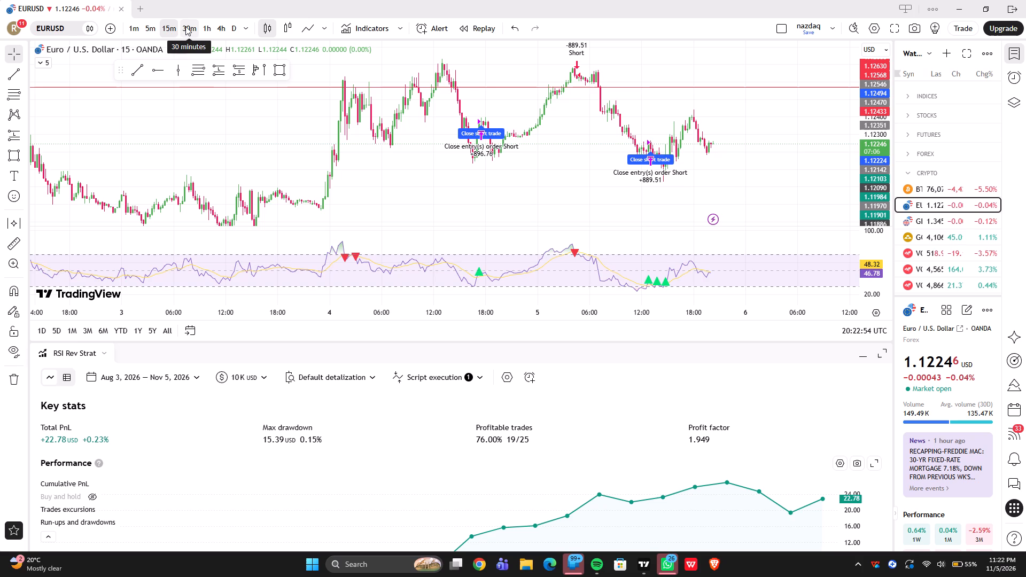
left_click(185, 26)
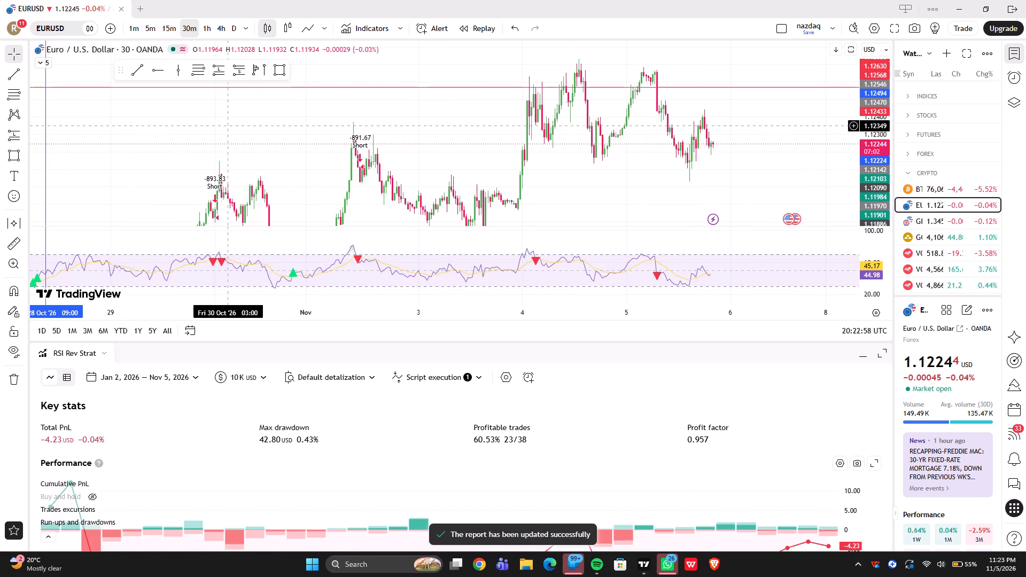
left_click(201, 26)
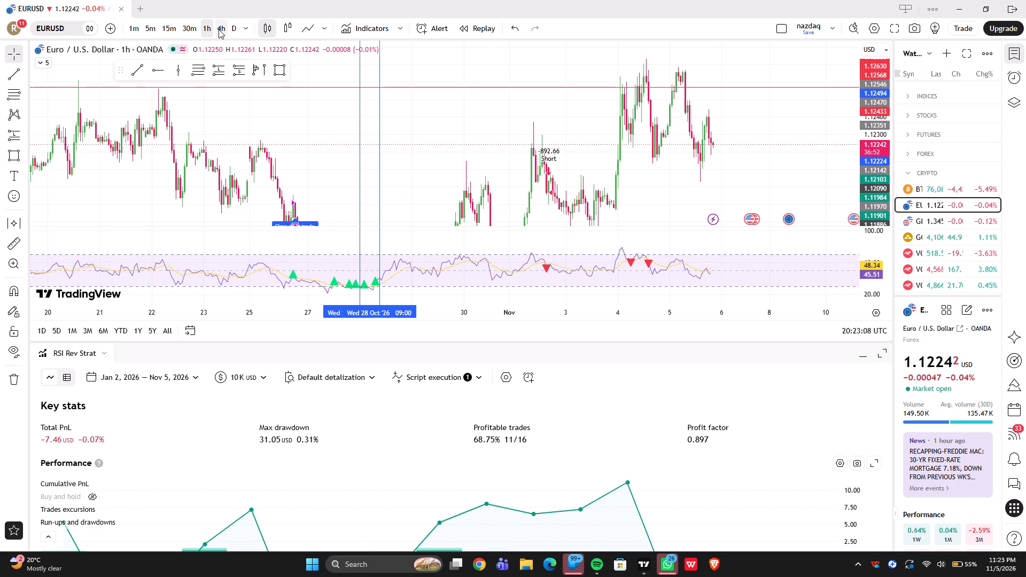
left_click(219, 29)
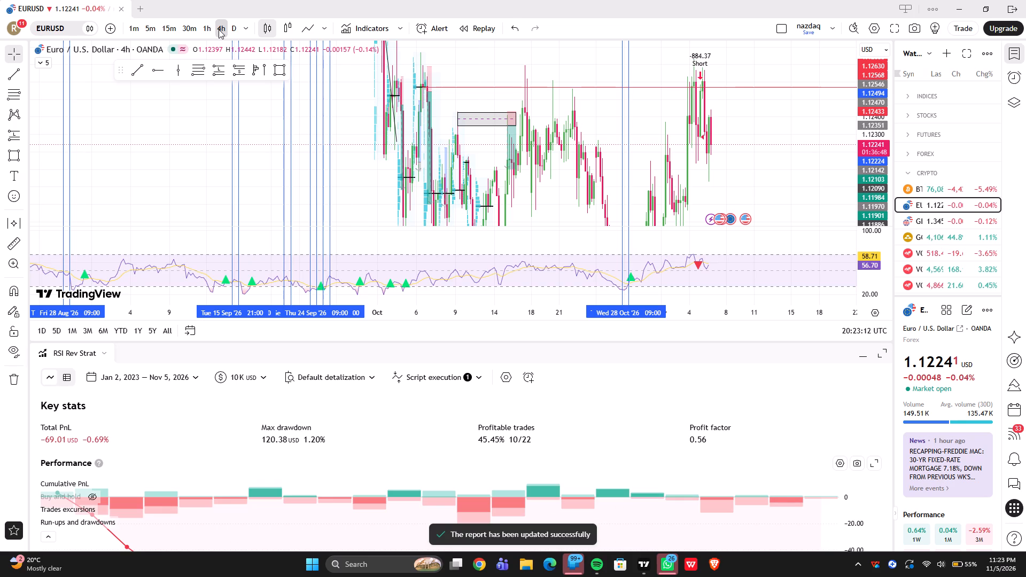
left_click(168, 30)
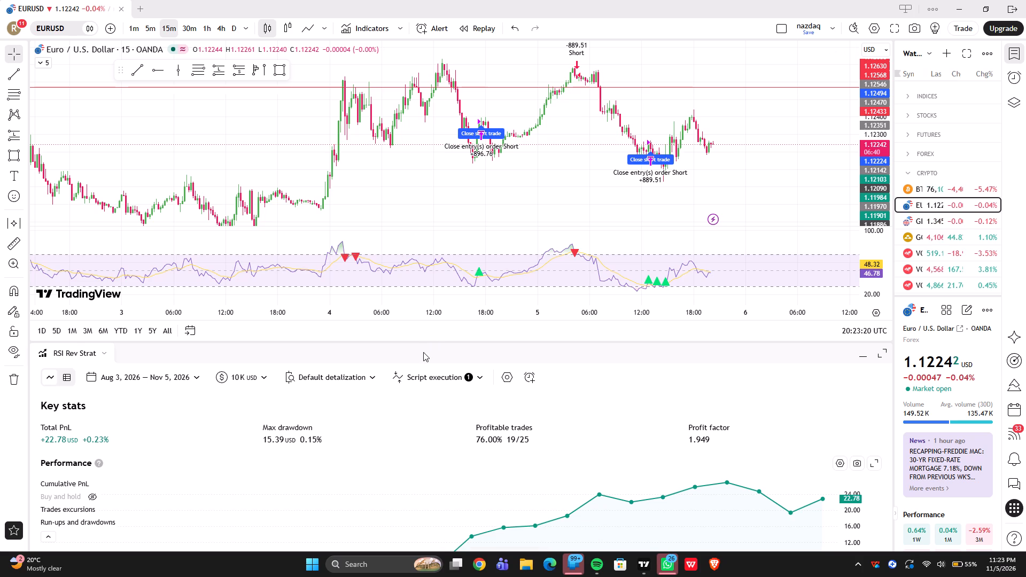
Collapse the RSI Rev Strat report to give the EURUSD chart the full height.
left_click_drag(428, 341, 410, 576)
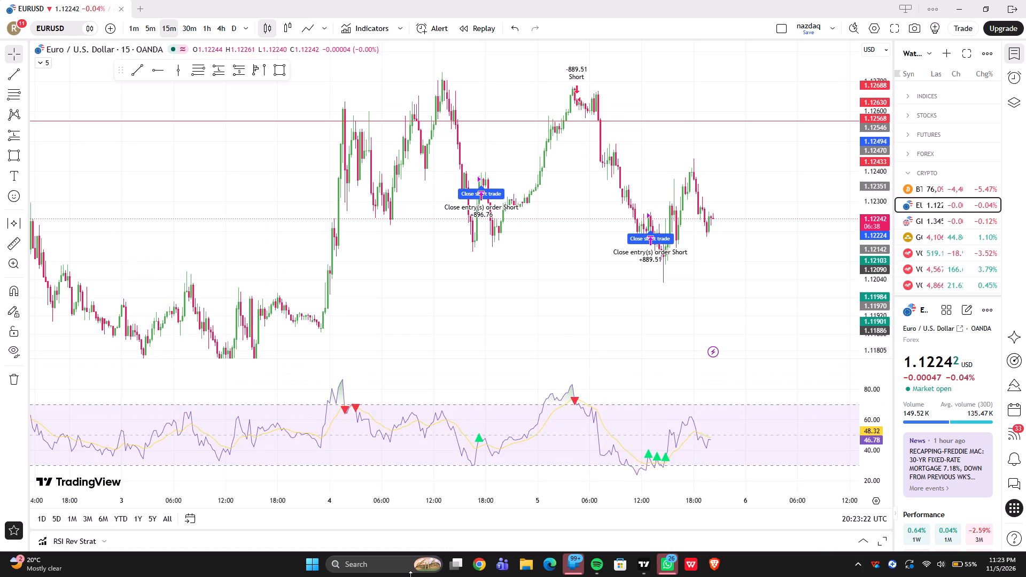
left_click_drag(410, 576, 410, 576)
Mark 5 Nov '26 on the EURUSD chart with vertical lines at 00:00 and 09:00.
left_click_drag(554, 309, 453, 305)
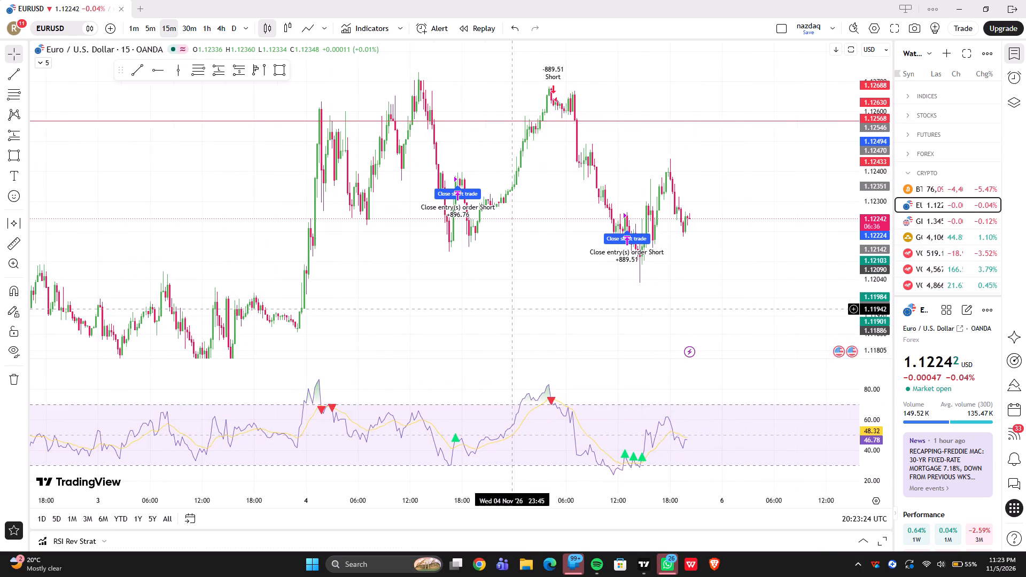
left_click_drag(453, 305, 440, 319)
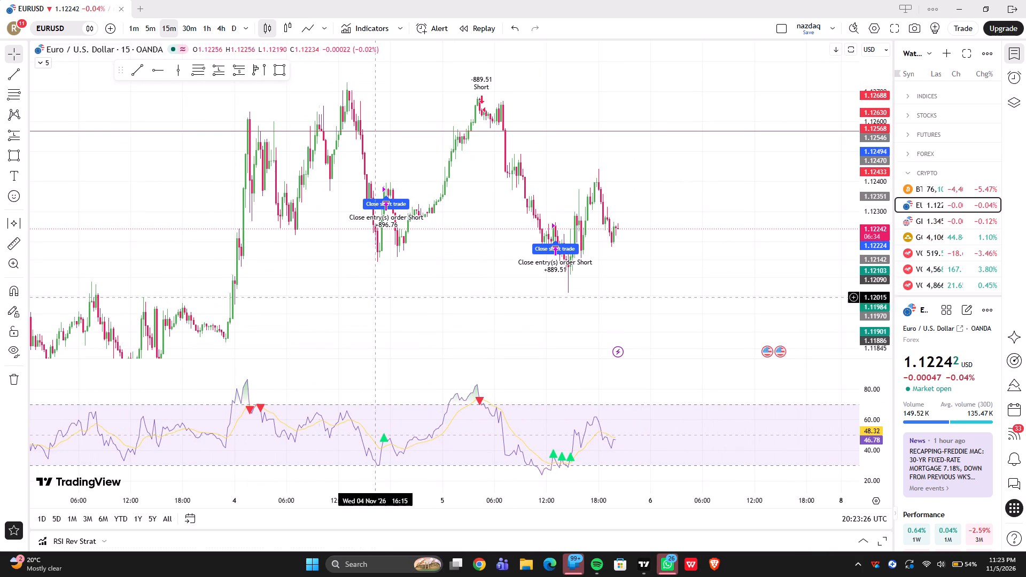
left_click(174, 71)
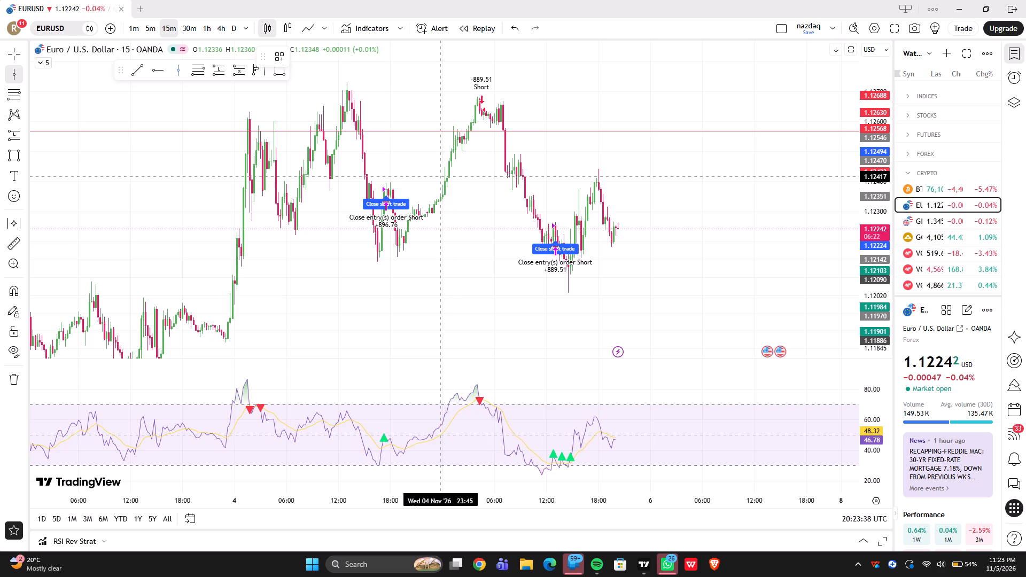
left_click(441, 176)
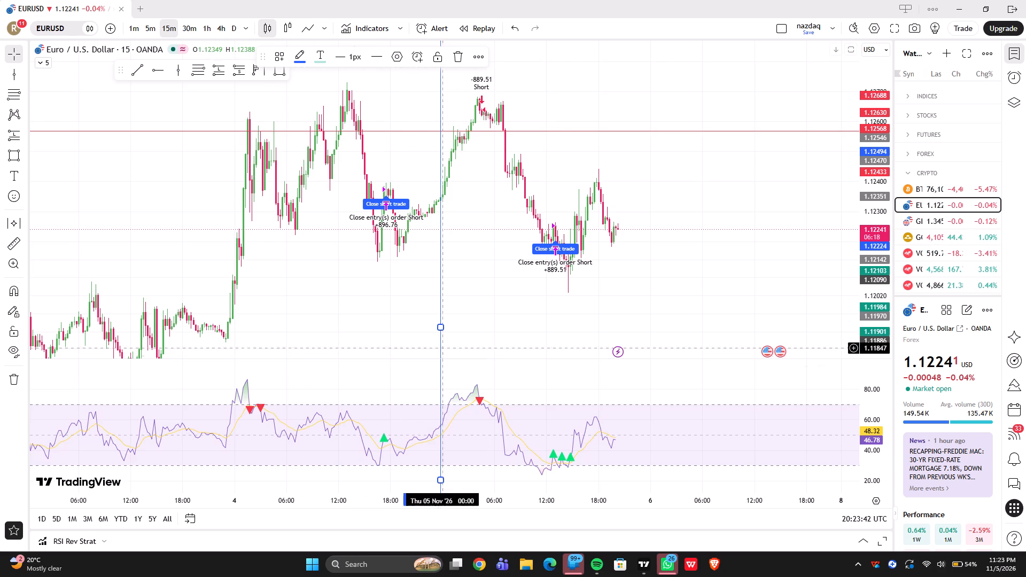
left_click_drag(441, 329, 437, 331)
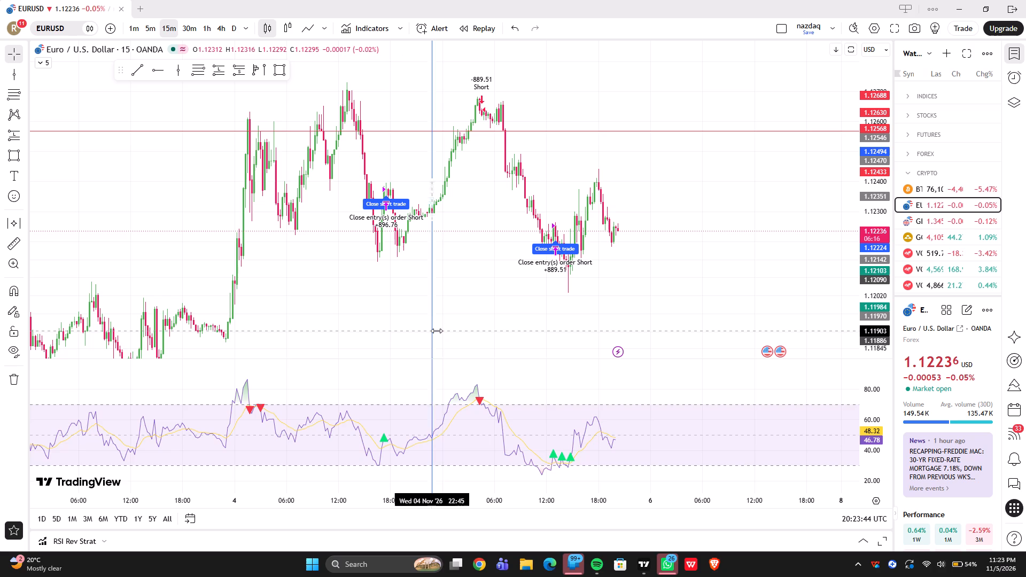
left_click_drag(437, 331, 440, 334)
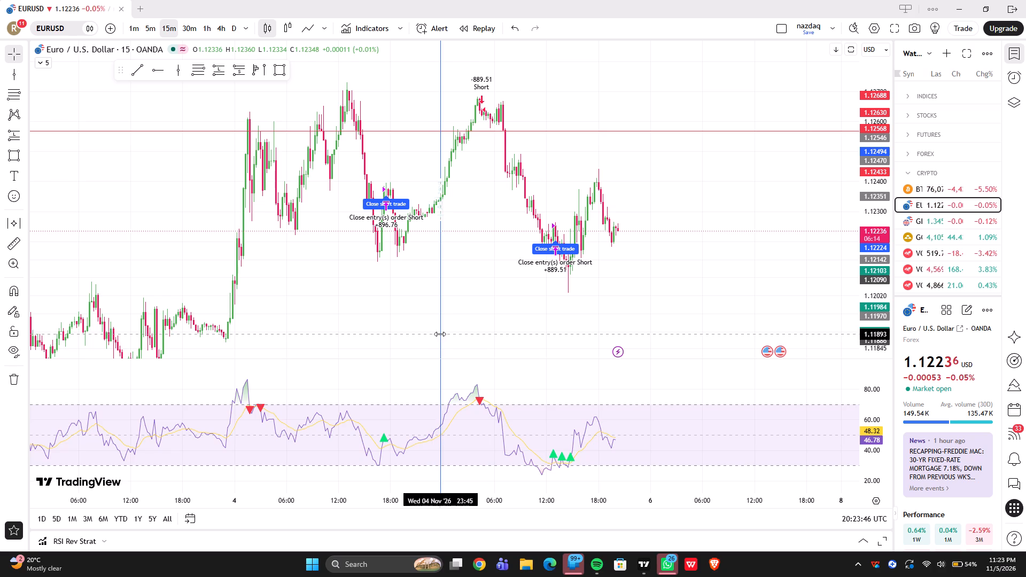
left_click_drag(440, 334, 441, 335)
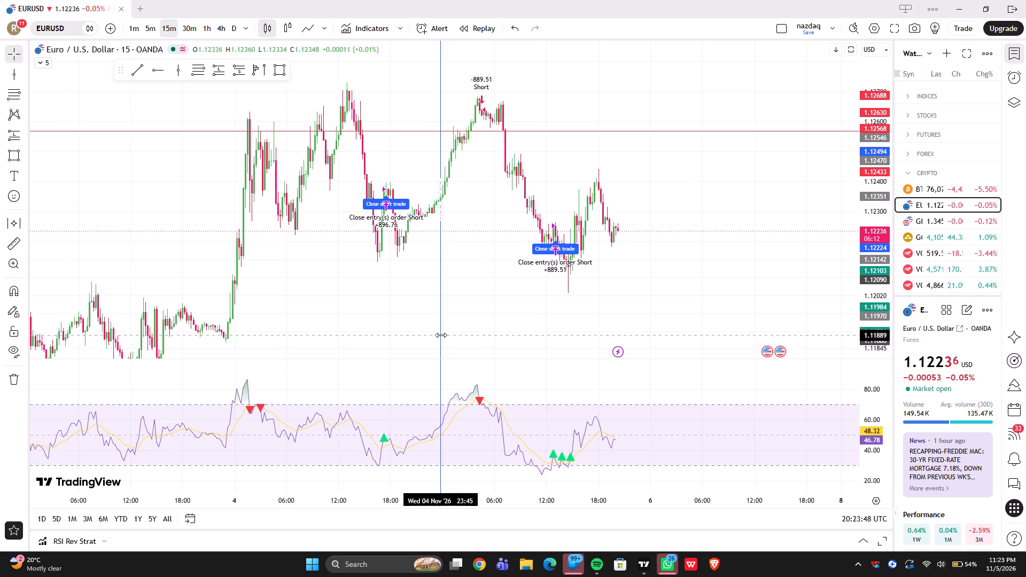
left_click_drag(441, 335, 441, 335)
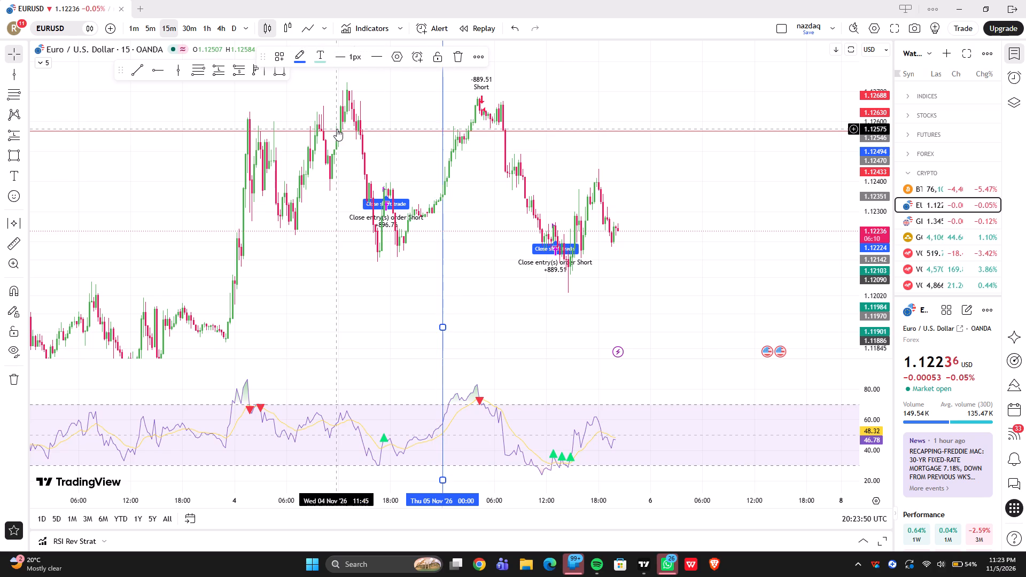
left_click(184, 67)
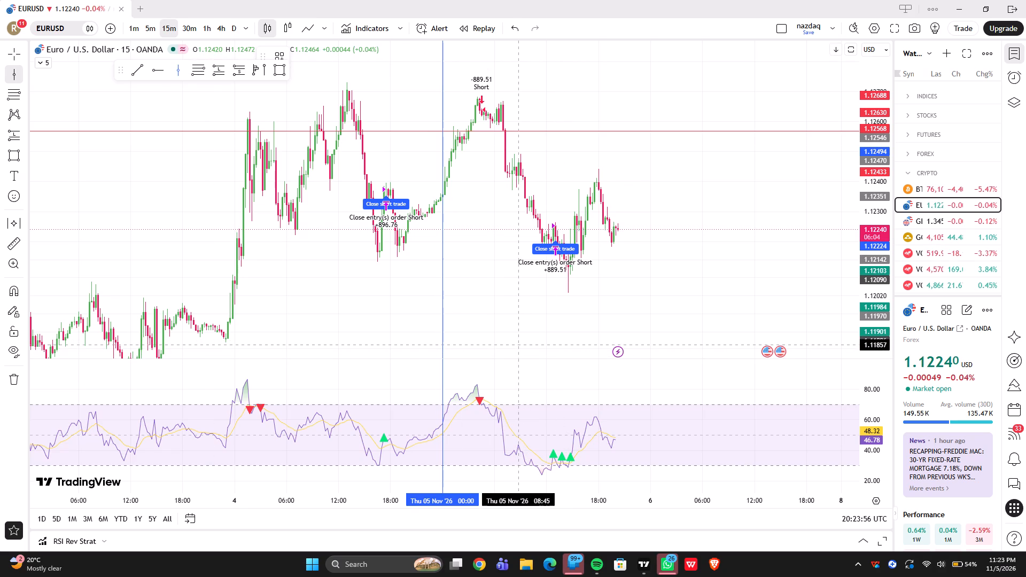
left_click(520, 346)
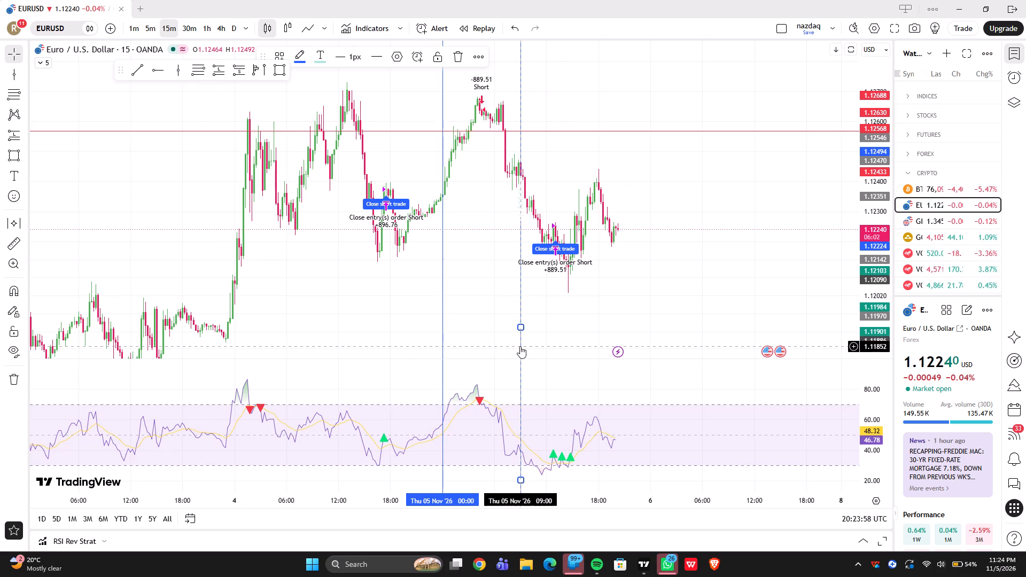
Remove all drawings from the EURUSD chart, keeping the indicators and strategy.
left_click_drag(492, 280, 489, 318)
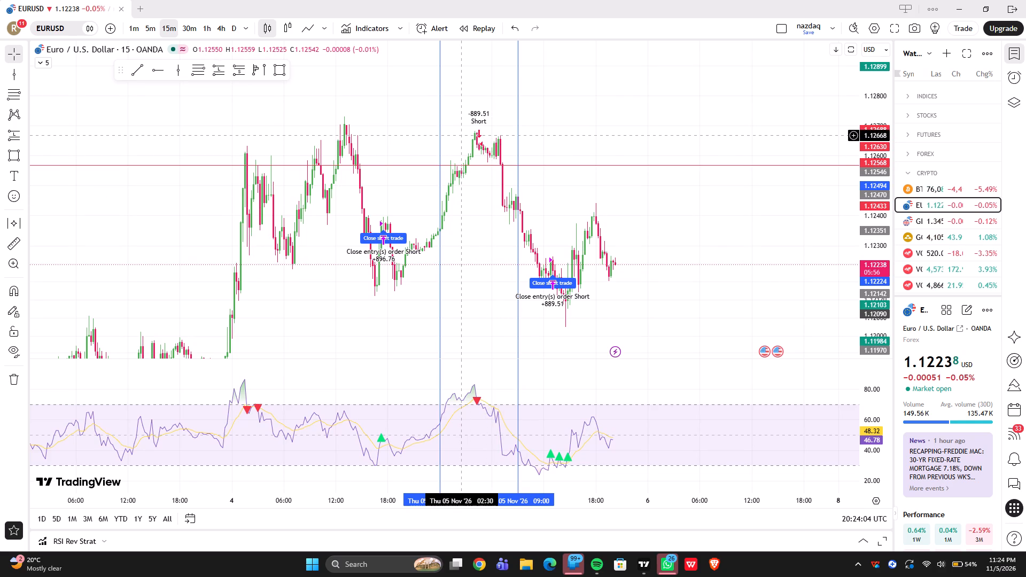
left_click_drag(473, 225, 465, 224)
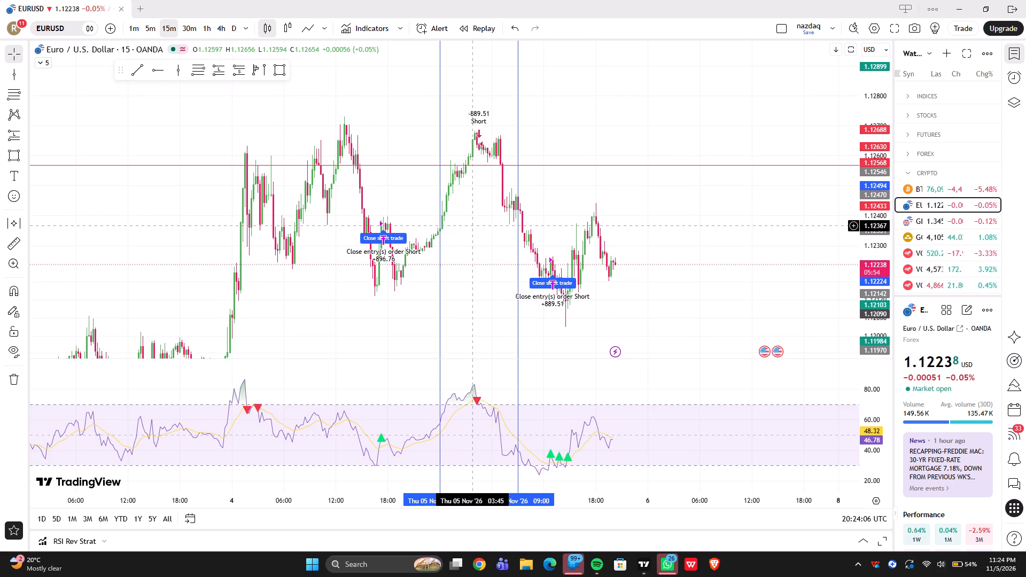
left_click_drag(465, 224, 511, 216)
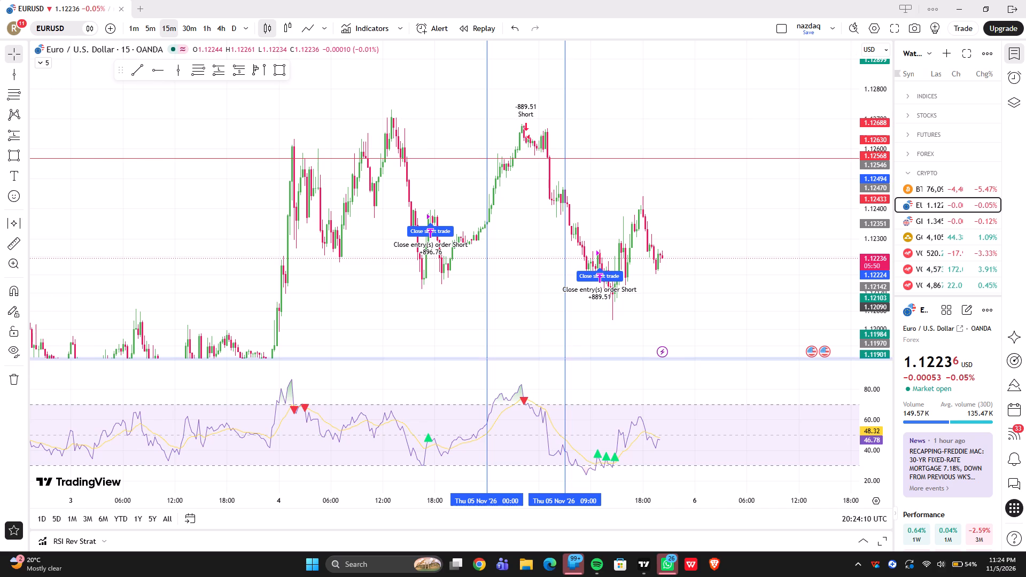
left_click(23, 380)
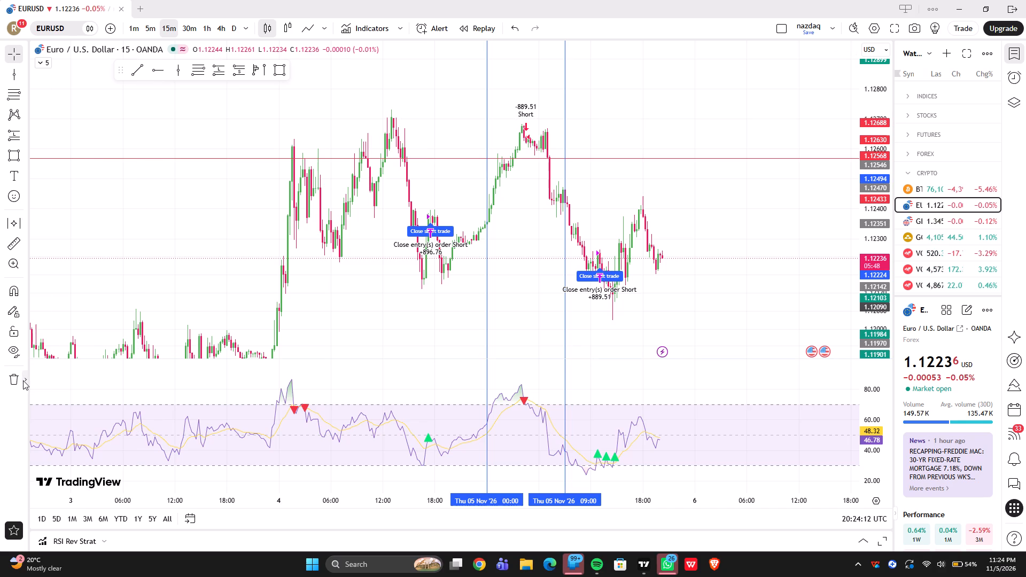
left_click(73, 379)
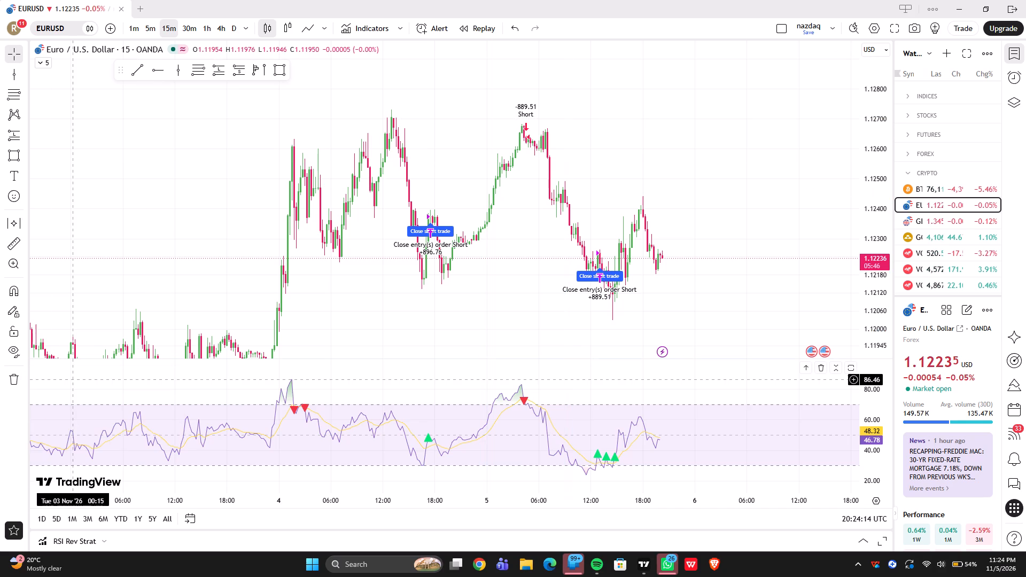
Switch EURUSD to the daily timeframe and compress the price scale to fit the candles.
left_click_drag(258, 313, 379, 185)
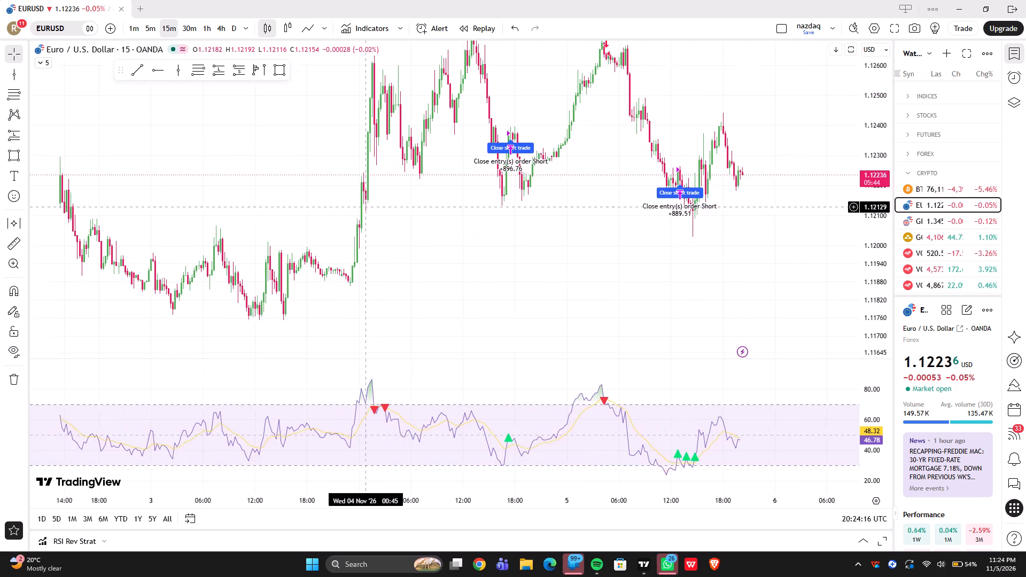
left_click_drag(379, 185, 392, 202)
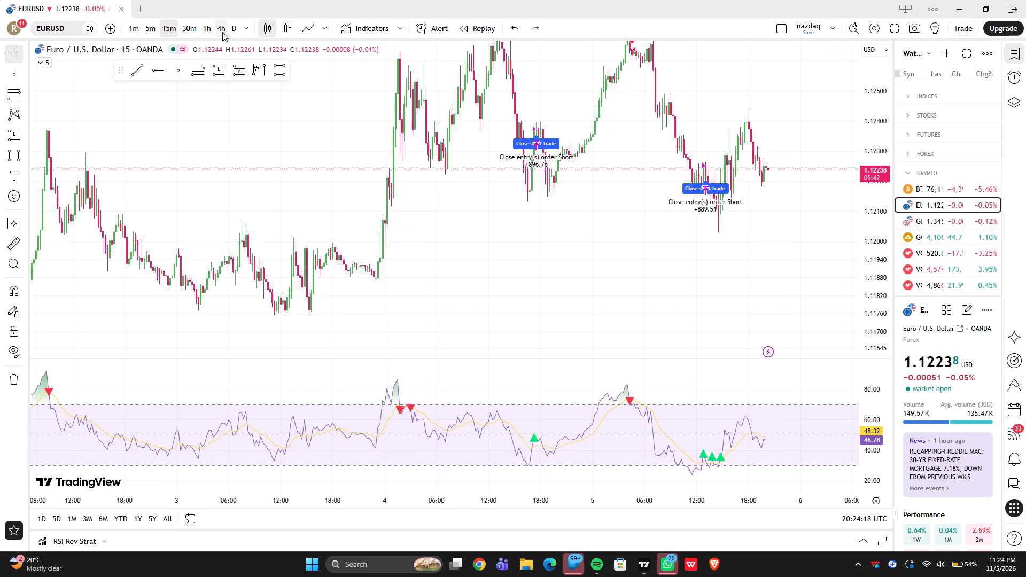
left_click(237, 29)
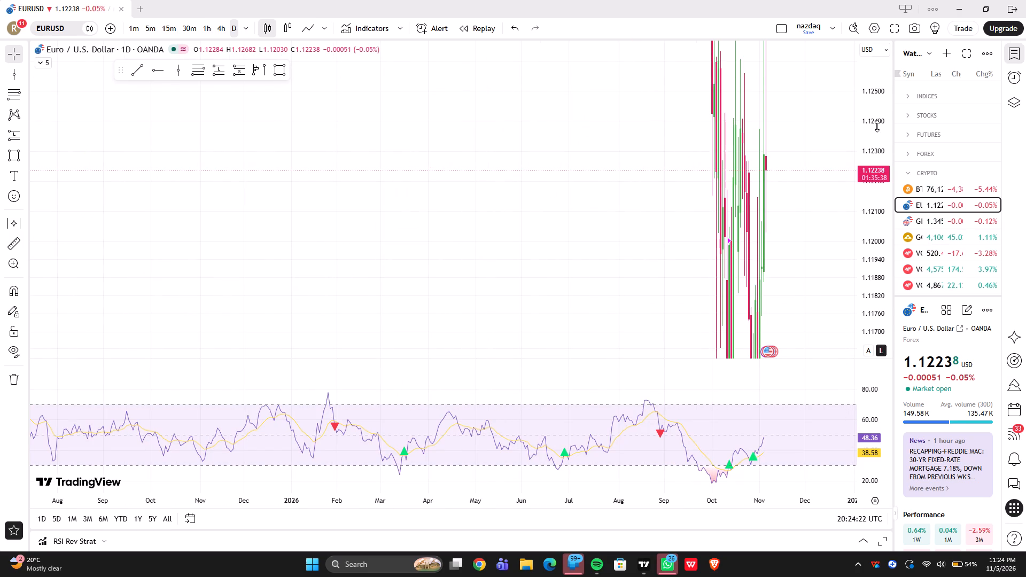
left_click_drag(877, 126, 850, 503)
left_click_drag(880, 134, 866, 435)
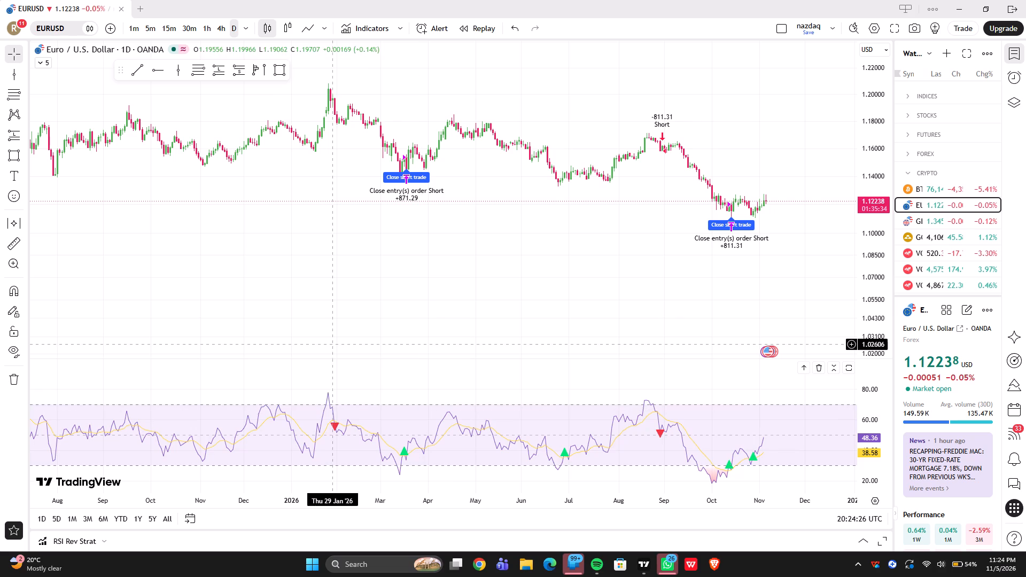
Examine the strategy's short trades and RSI signals on the daily EURUSD chart back to about May 2022.
left_click_drag(273, 290, 529, 333)
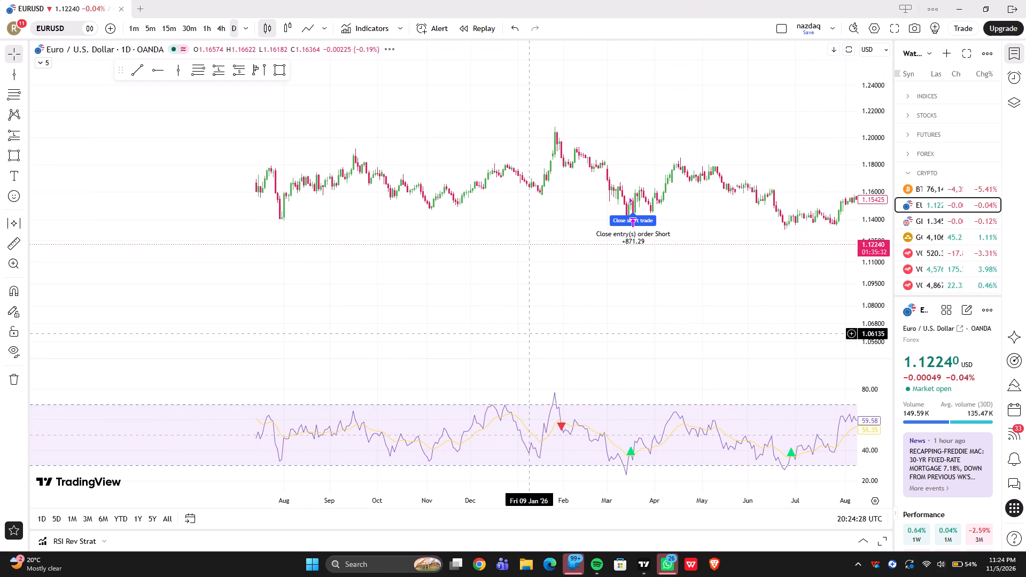
left_click_drag(299, 288, 608, 167)
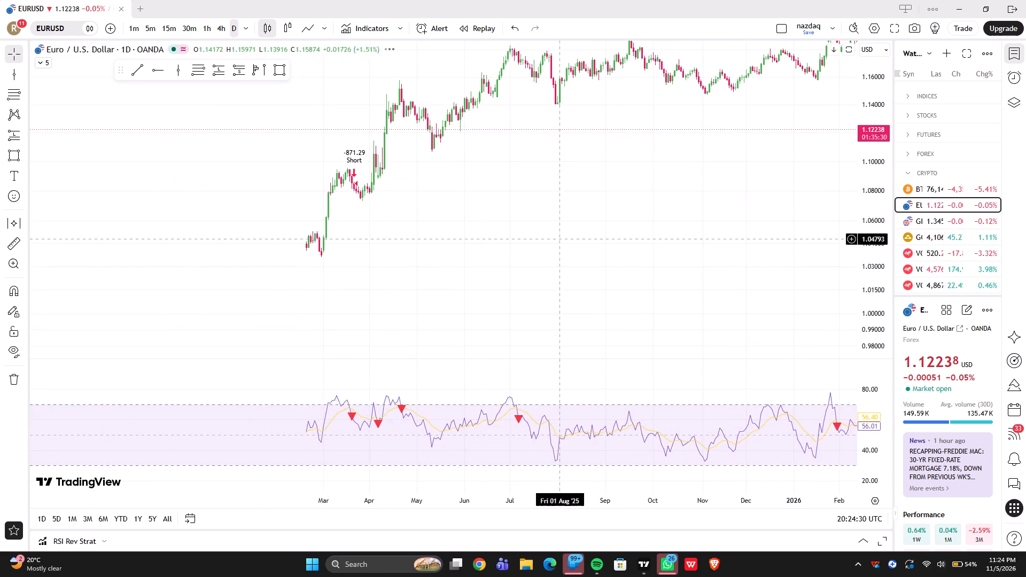
left_click_drag(370, 494, 597, 454)
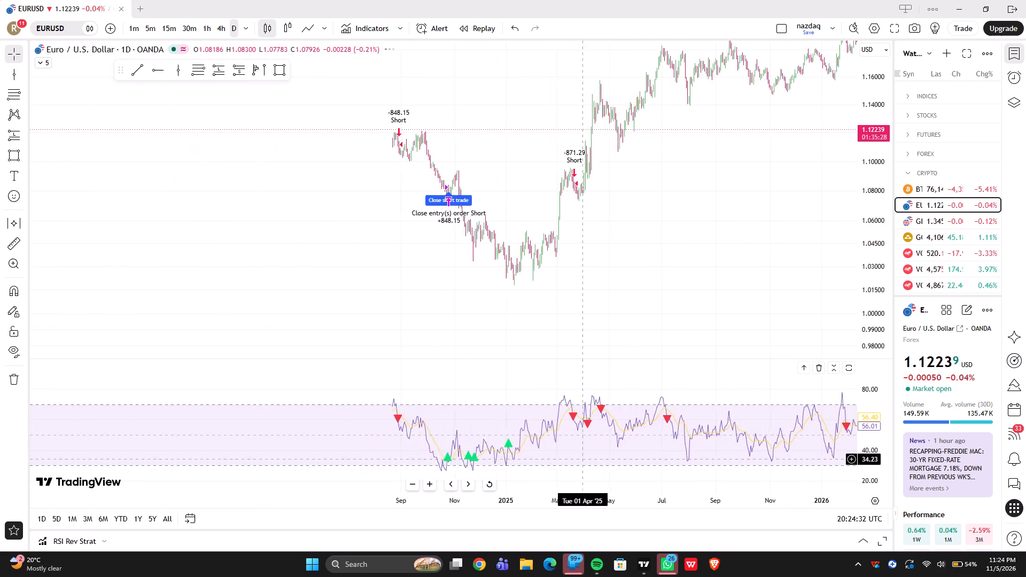
left_click_drag(597, 454, 602, 454)
left_click_drag(426, 279, 425, 301)
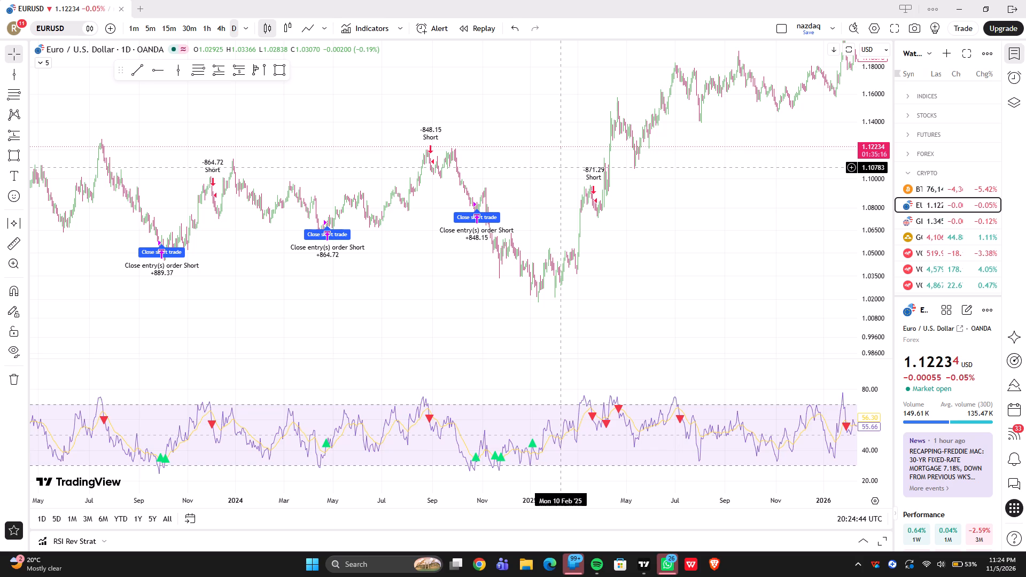
left_click_drag(363, 287, 727, 243)
left_click_drag(351, 239, 490, 219)
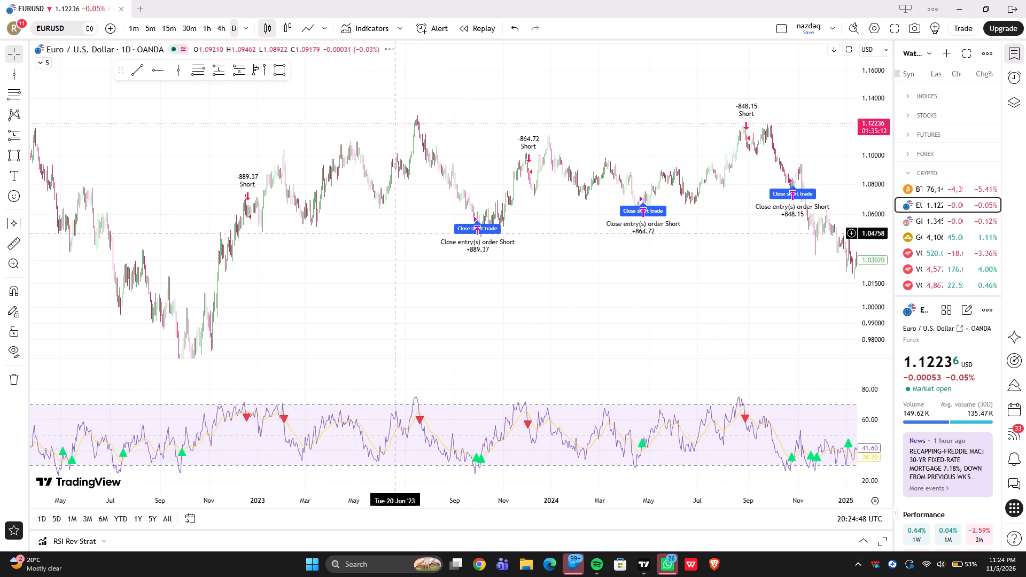
Examine the strategy's short trades and RSI signals on the daily EURUSD chart from 2023 forward to November 2026.
left_click_drag(490, 219, 351, 213)
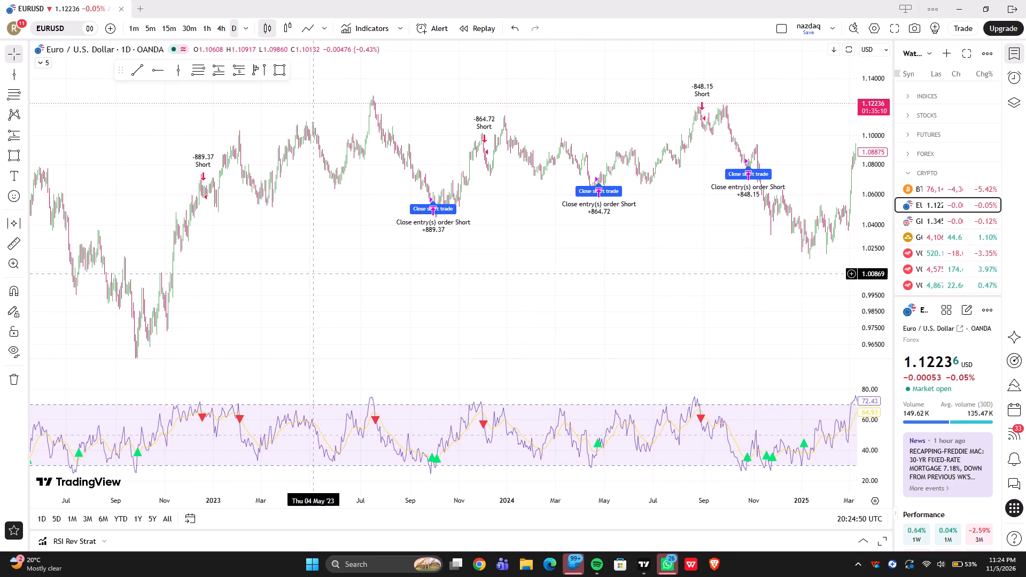
left_click_drag(373, 268, 78, 252)
left_click_drag(642, 223, 368, 314)
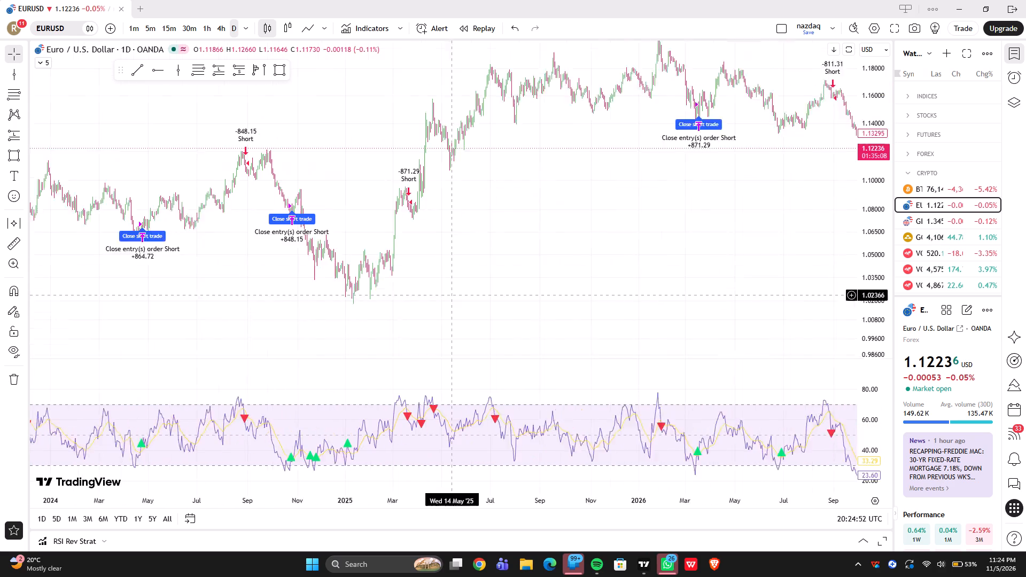
left_click_drag(368, 314, 266, 315)
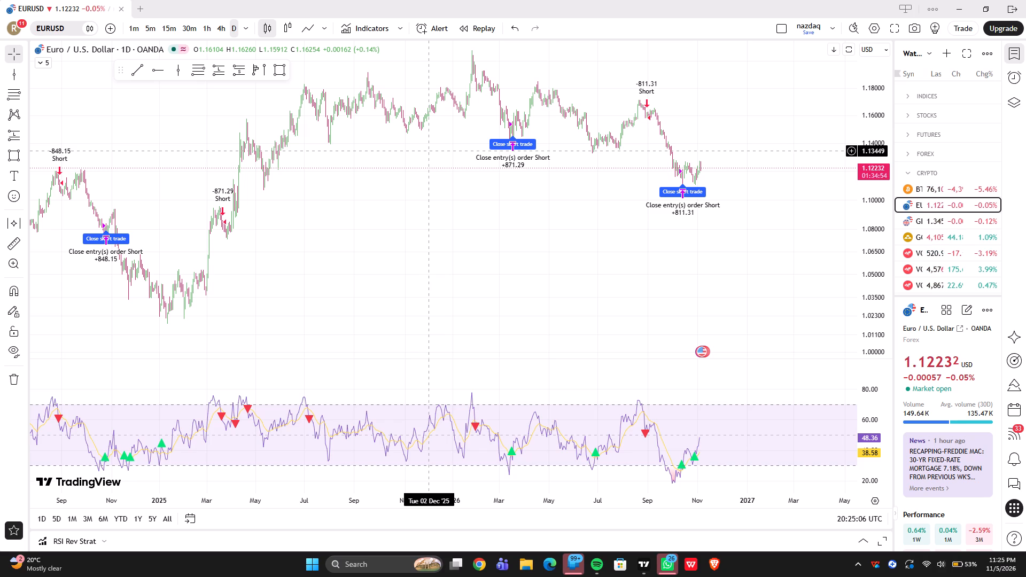
Review the RSI Rev Strat report's key stats and performance for daily EURUSD, and collapse the report again.
left_click(429, 527)
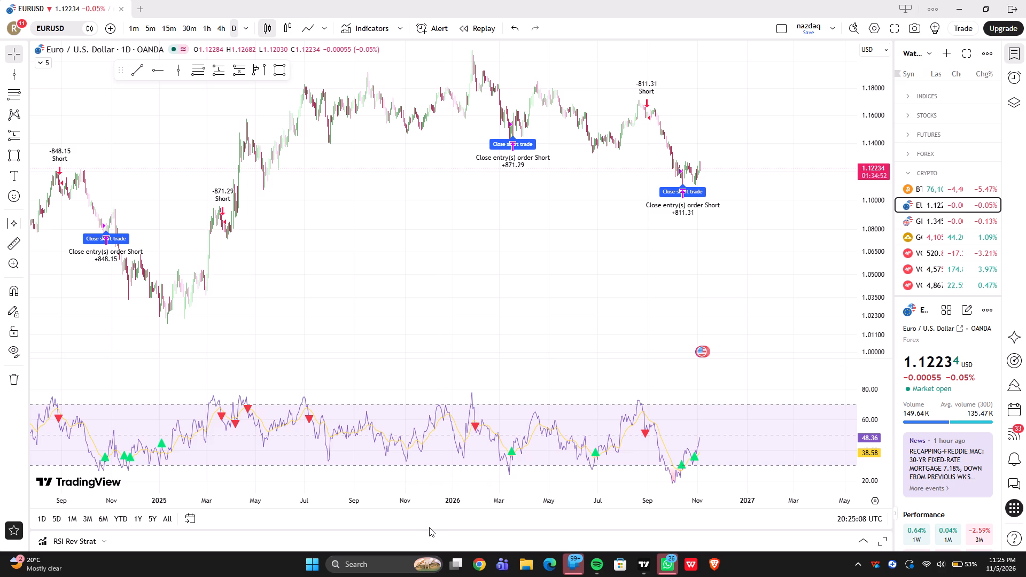
left_click(429, 527)
left_click_drag(433, 531, 437, 267)
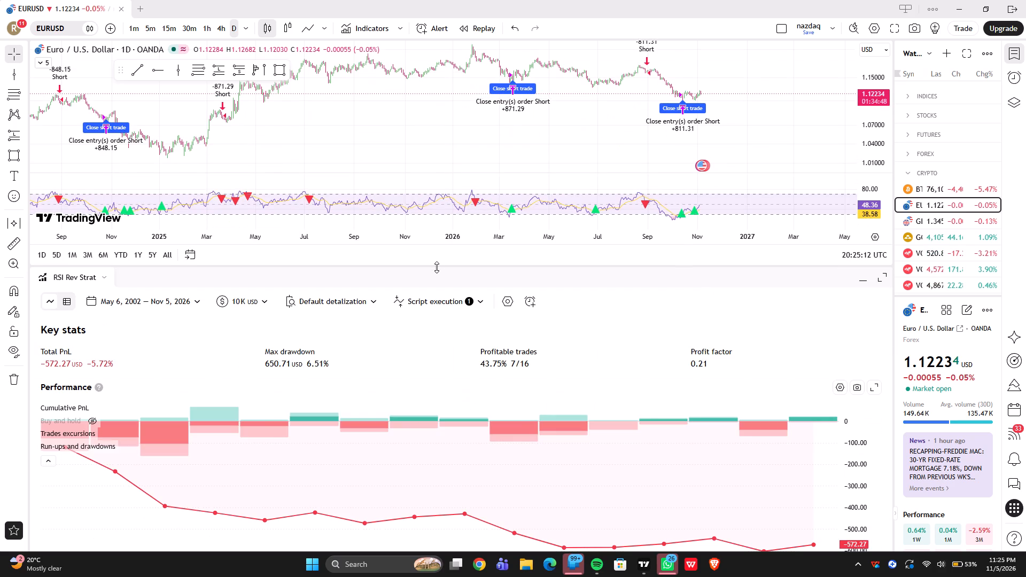
left_click_drag(437, 267, 436, 329)
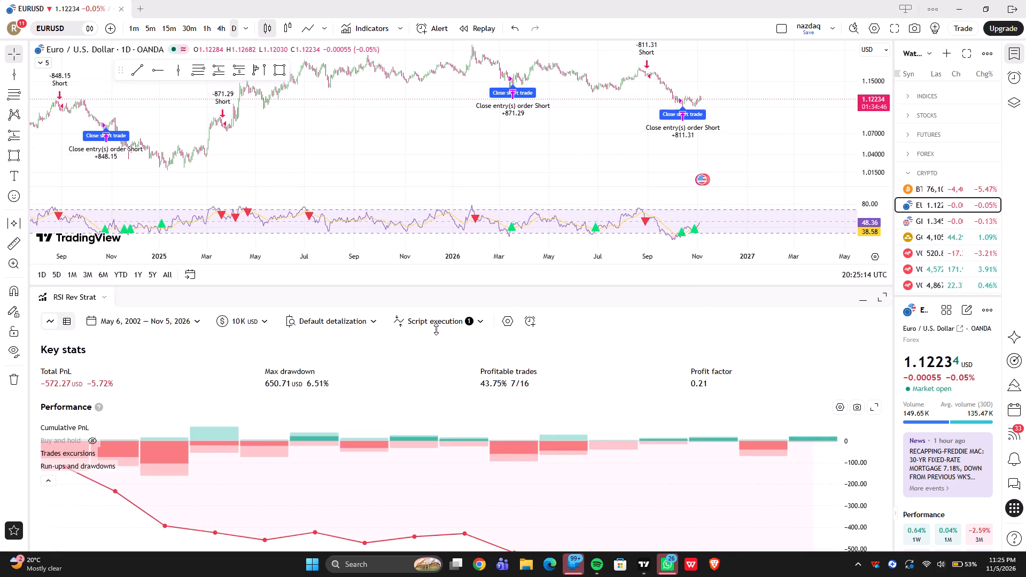
left_click_drag(436, 329, 410, 576)
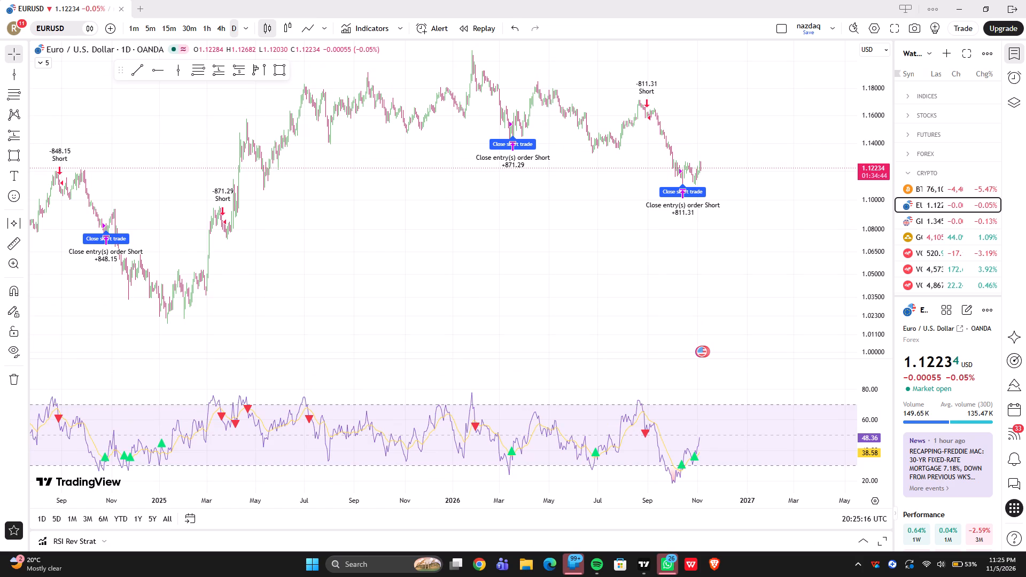
Switch EURUSD to the 4-hour timeframe and stretch the price and time scales around the October–November 2026 candles.
left_click_drag(411, 228, 464, 253)
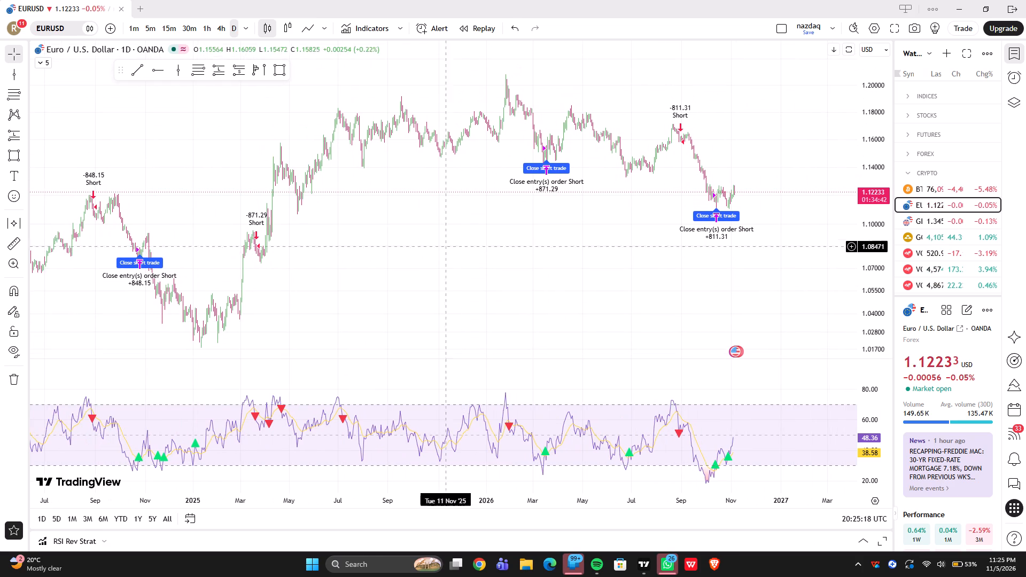
left_click(225, 25)
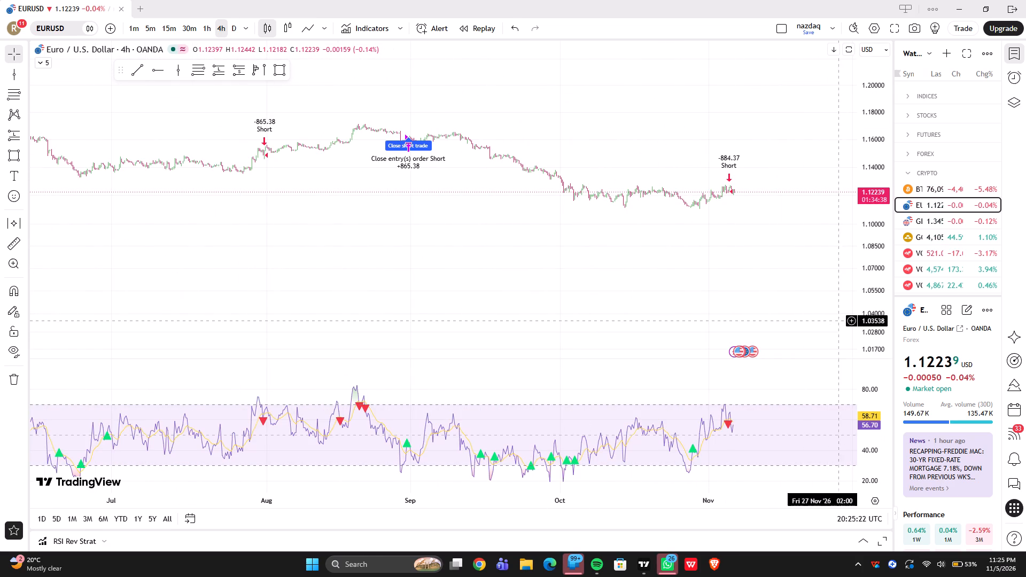
left_click_drag(866, 323, 859, 205)
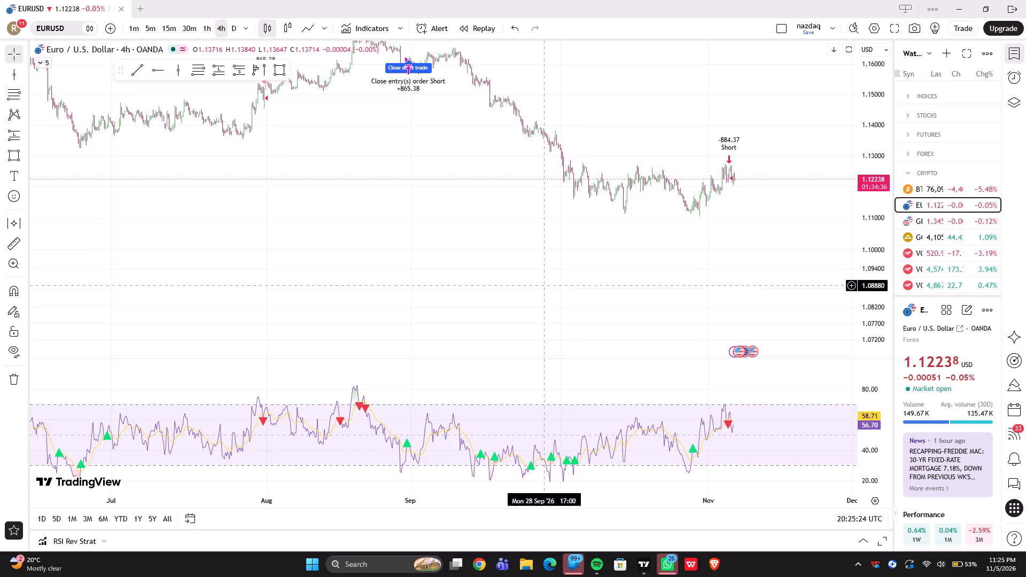
left_click_drag(532, 283, 567, 432)
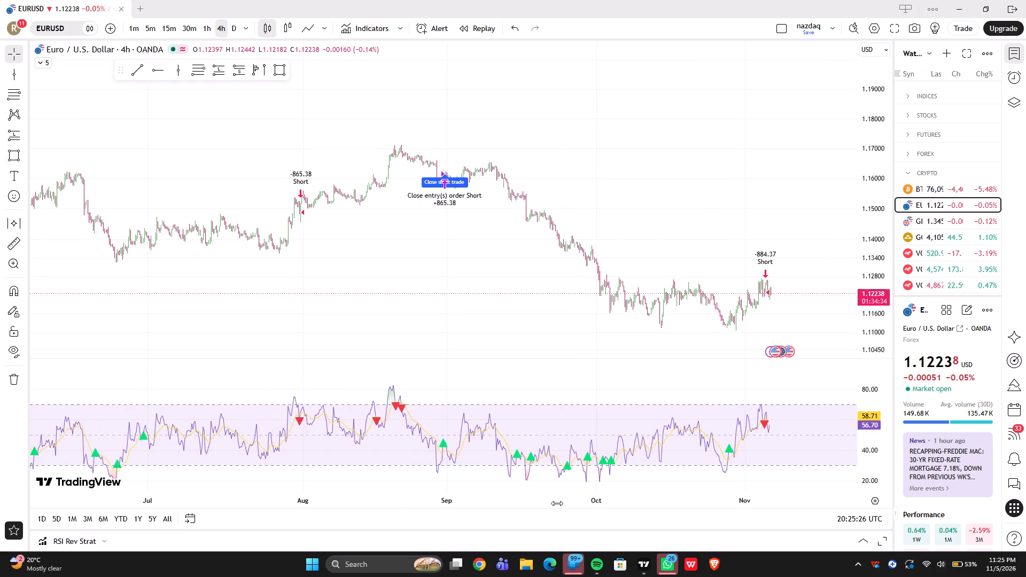
left_click_drag(557, 503, 395, 484)
left_click(402, 319)
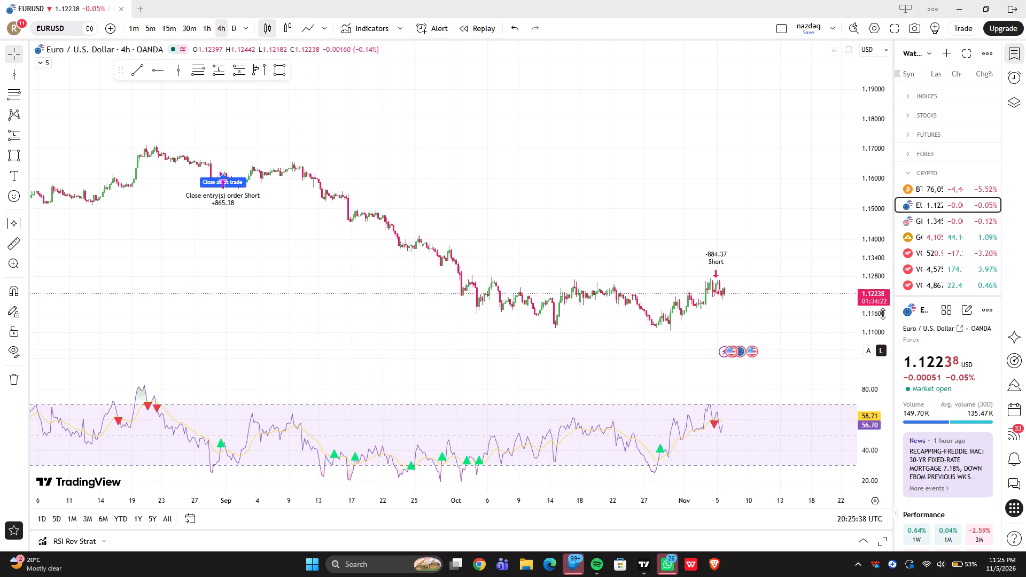
left_click_drag(883, 314, 867, 223)
left_click_drag(682, 297, 658, 85)
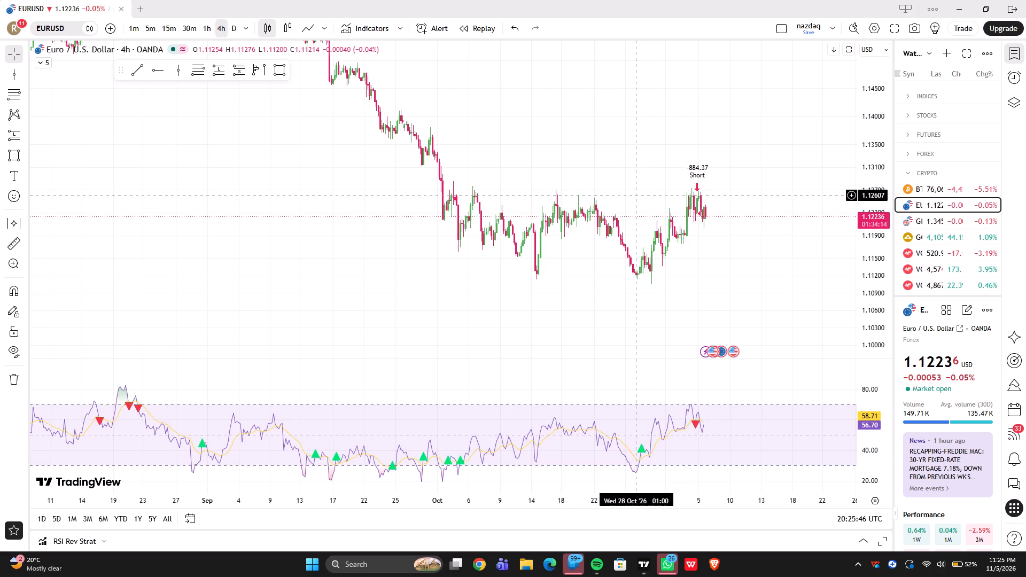
Draw a resistance rectangle over the range highs from 2 Oct to 16 Nov '26, between about 1.1261 and 1.1274.
left_click(279, 73)
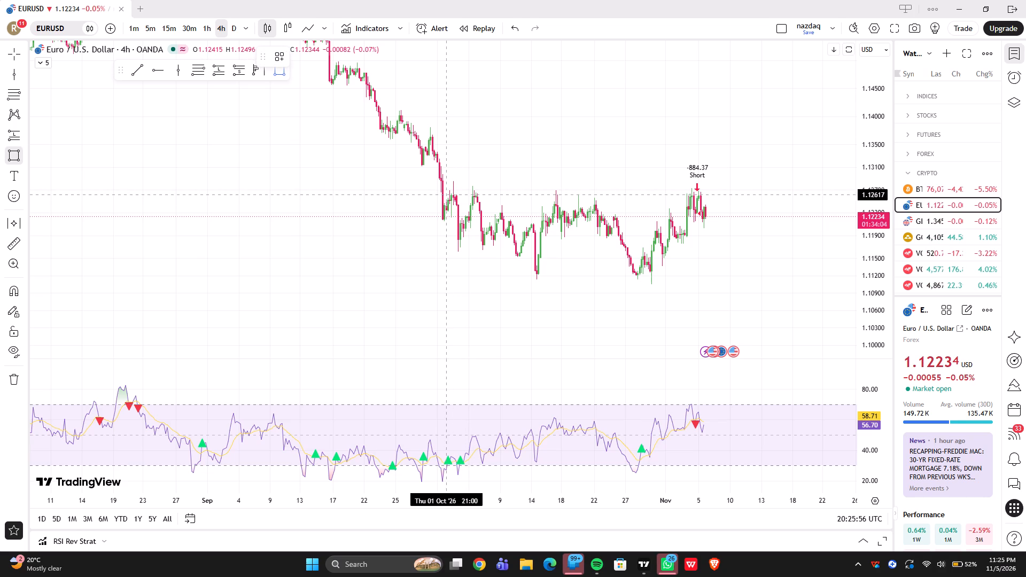
left_click(448, 195)
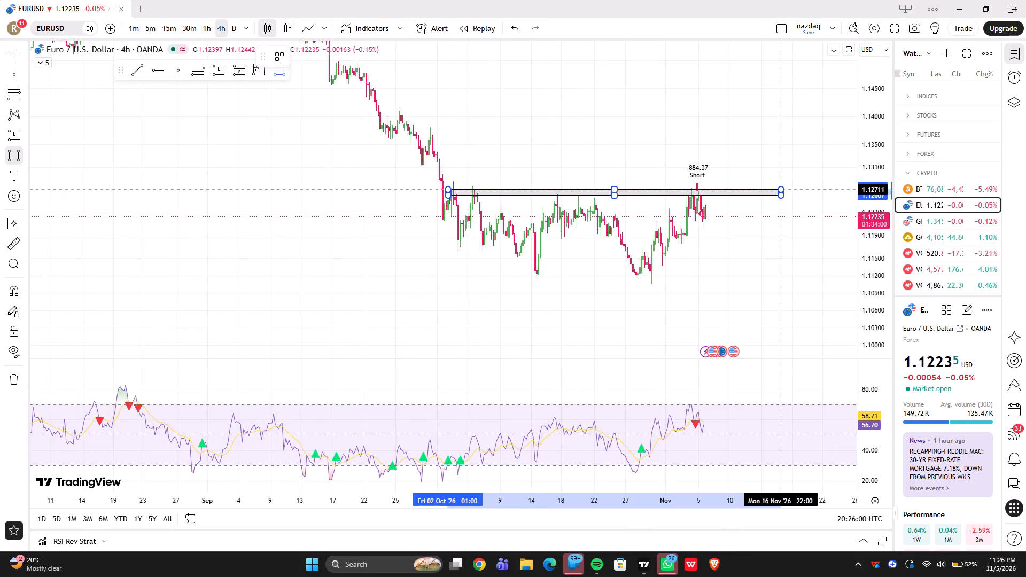
left_click(773, 188)
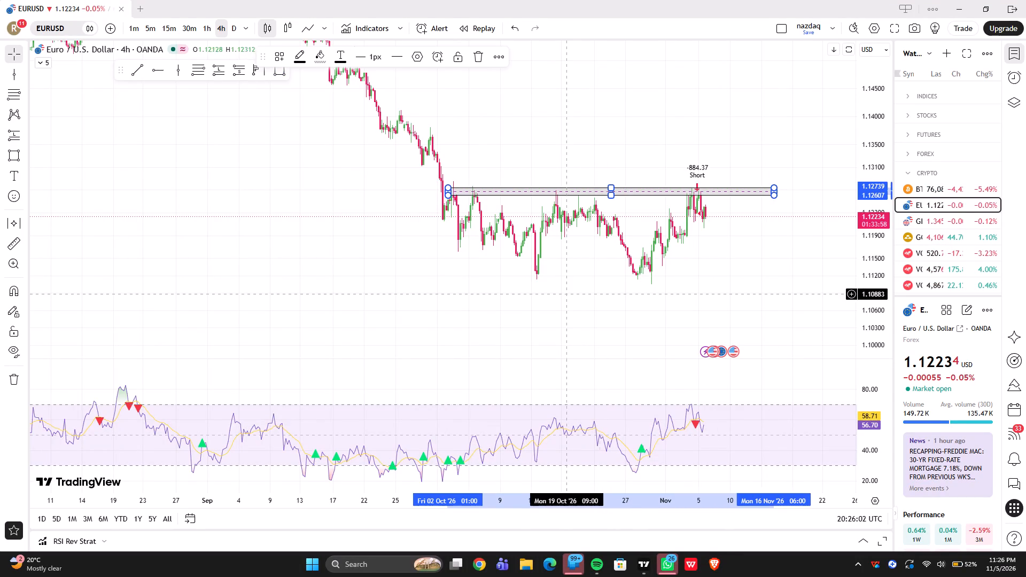
Draw a support rectangle over the range lows from 13 Oct to about 13 Nov '26, between about 1.1109 and 1.1122.
left_click_drag(565, 294, 574, 245)
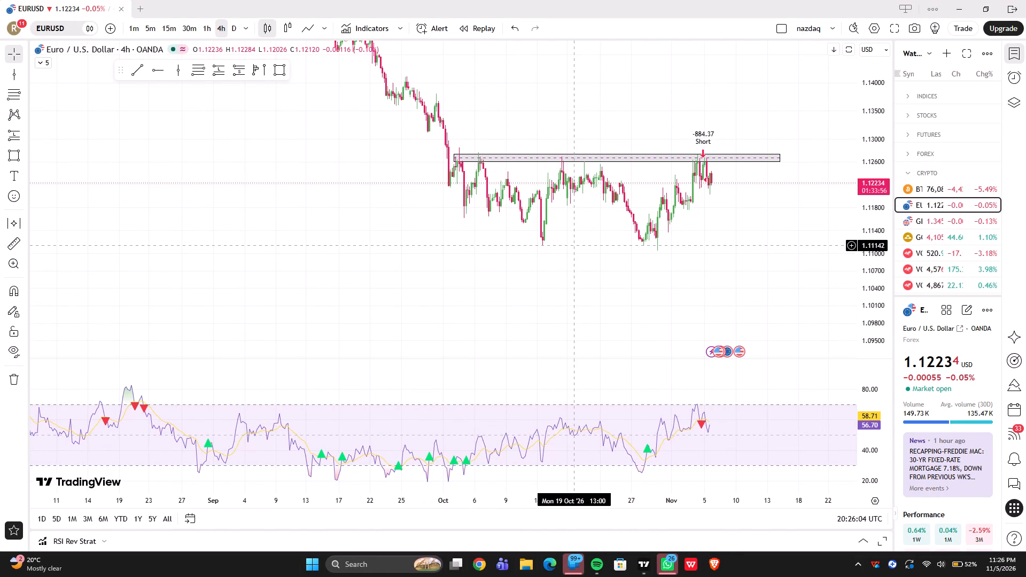
left_click_drag(574, 245, 571, 228)
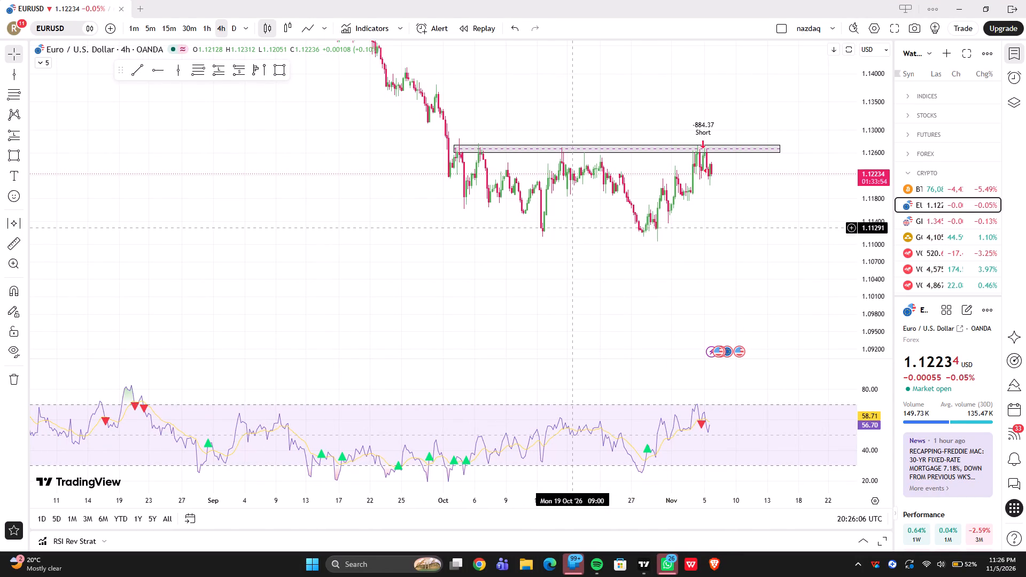
left_click_drag(571, 228, 568, 215)
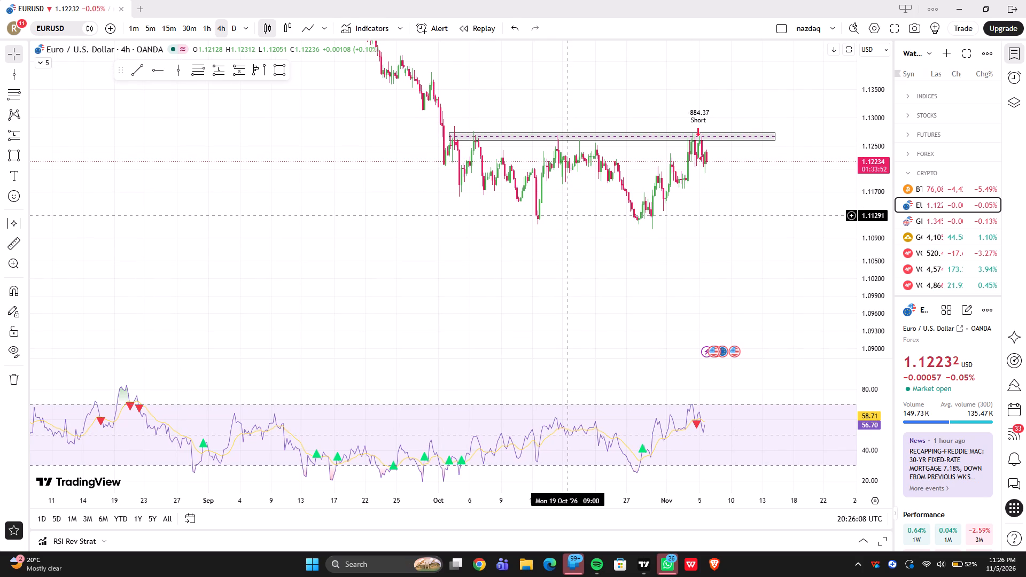
left_click(272, 66)
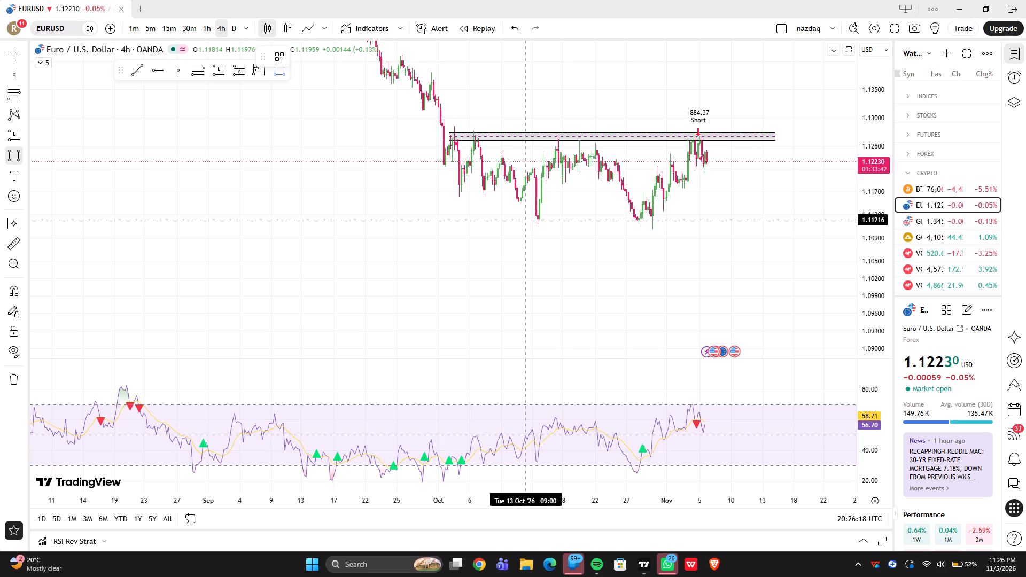
double_click(526, 219)
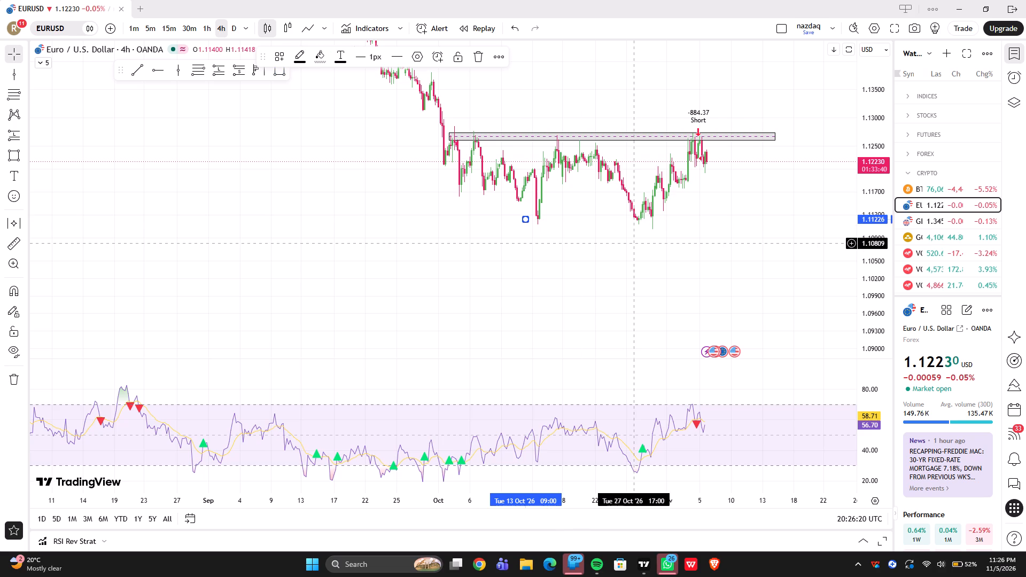
left_click_drag(528, 221, 758, 219)
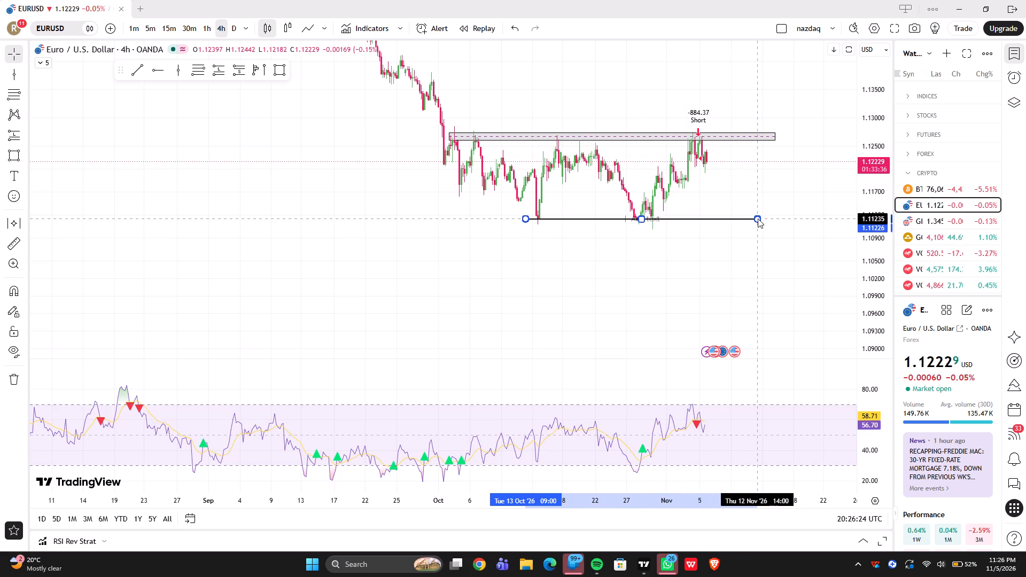
left_click_drag(758, 219, 763, 227)
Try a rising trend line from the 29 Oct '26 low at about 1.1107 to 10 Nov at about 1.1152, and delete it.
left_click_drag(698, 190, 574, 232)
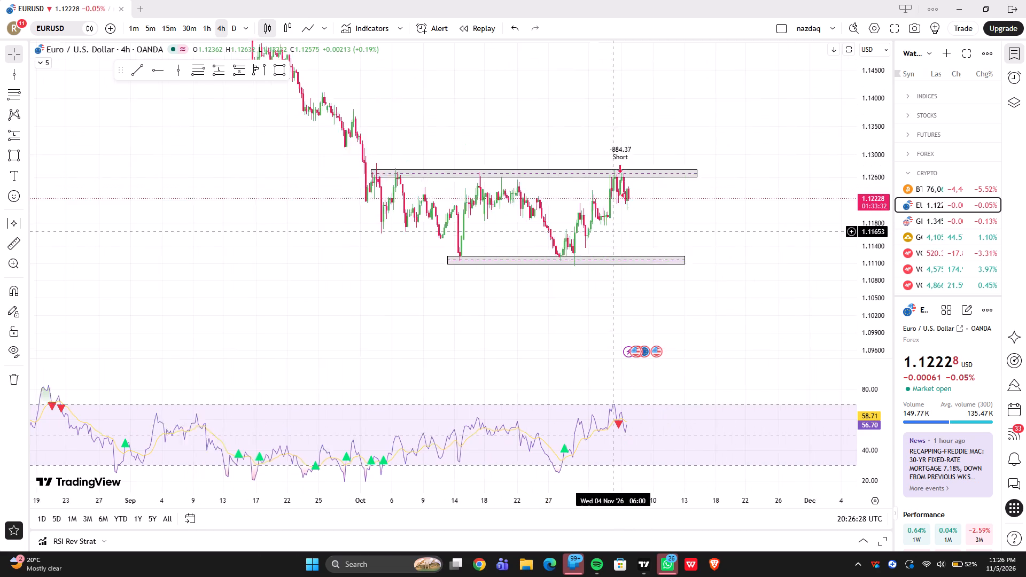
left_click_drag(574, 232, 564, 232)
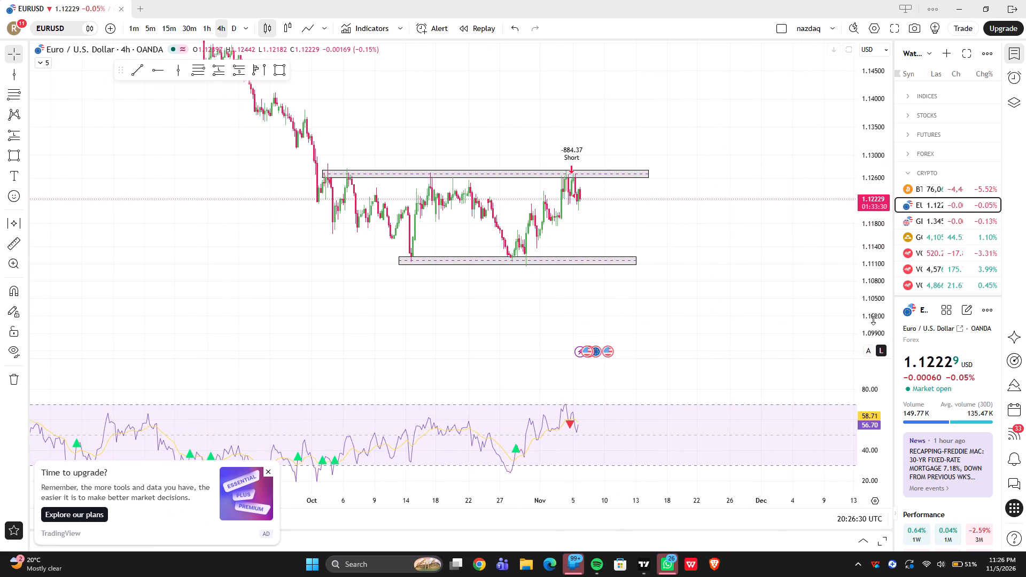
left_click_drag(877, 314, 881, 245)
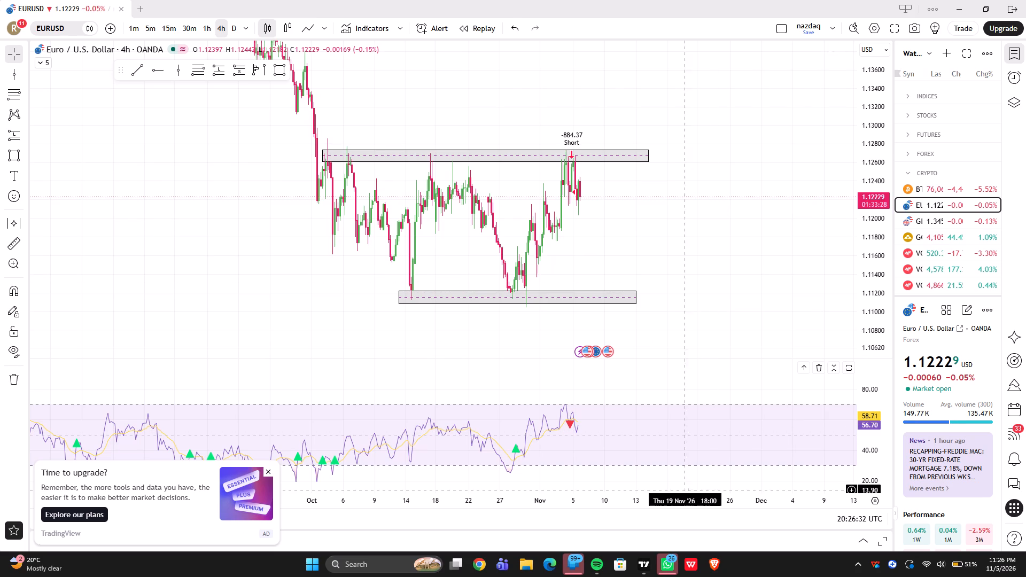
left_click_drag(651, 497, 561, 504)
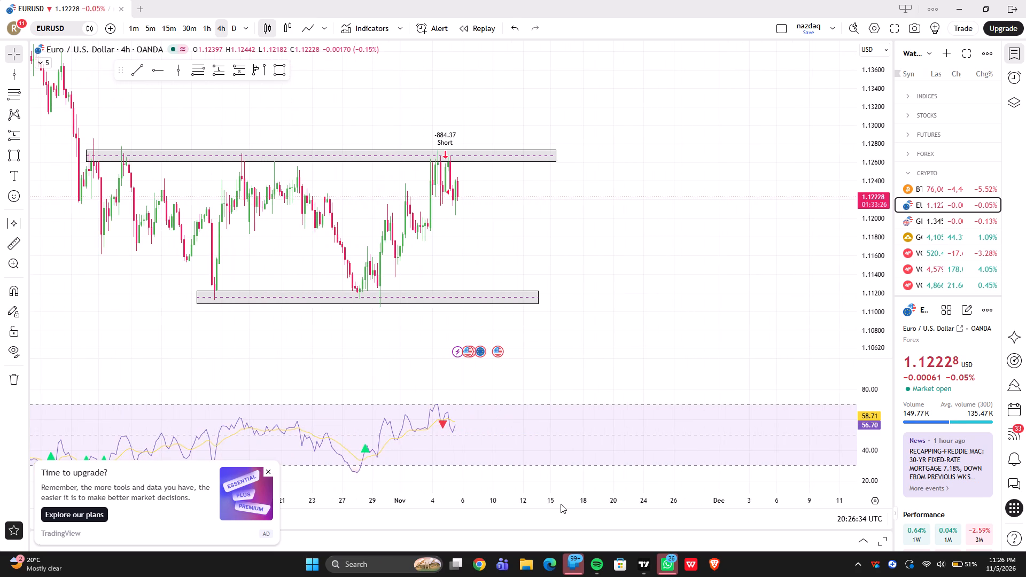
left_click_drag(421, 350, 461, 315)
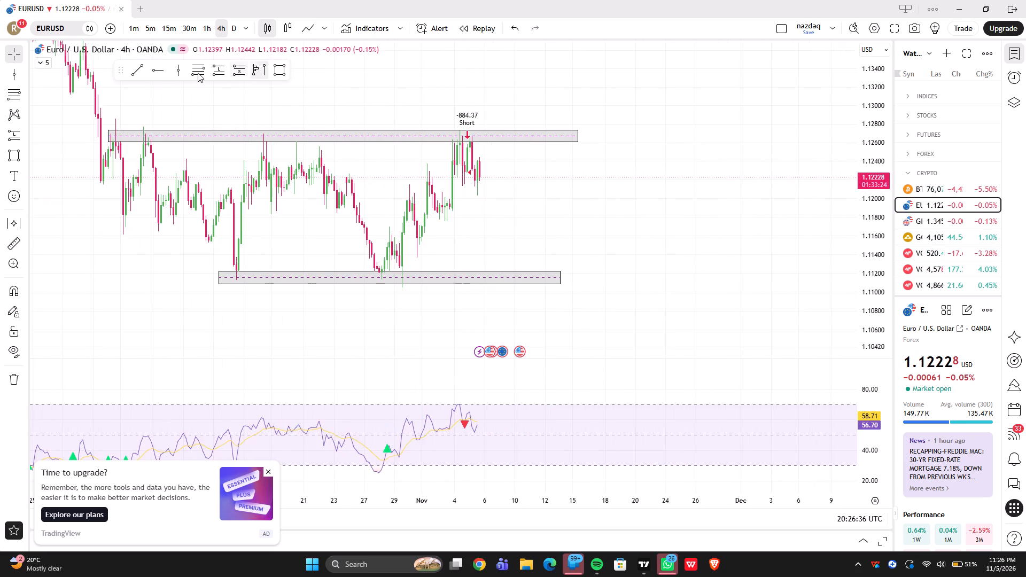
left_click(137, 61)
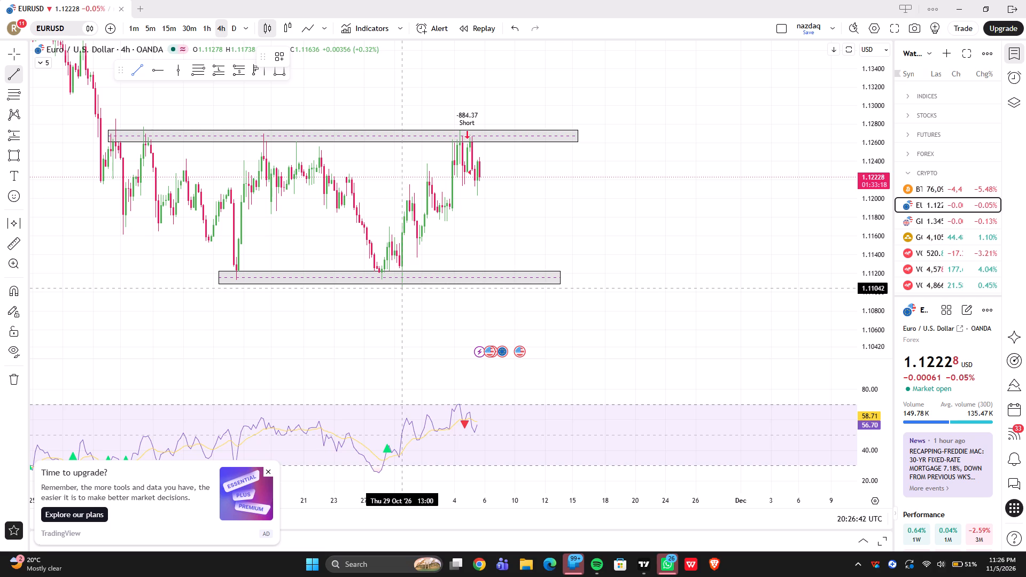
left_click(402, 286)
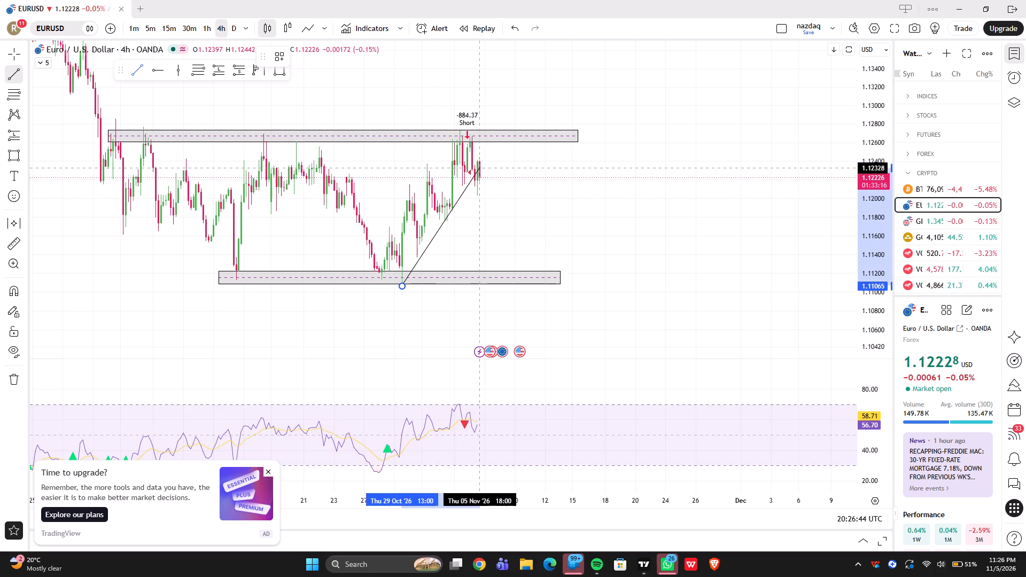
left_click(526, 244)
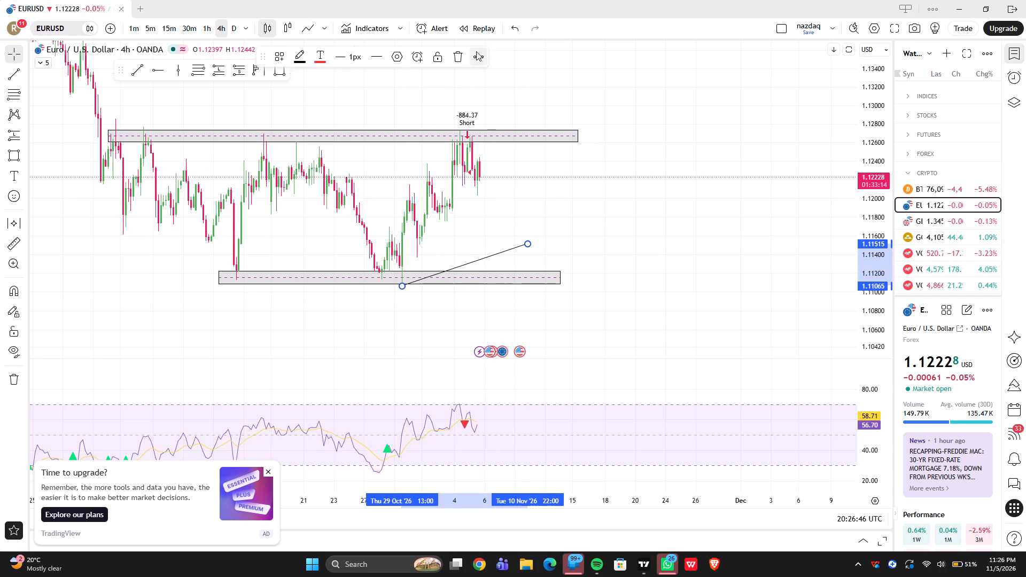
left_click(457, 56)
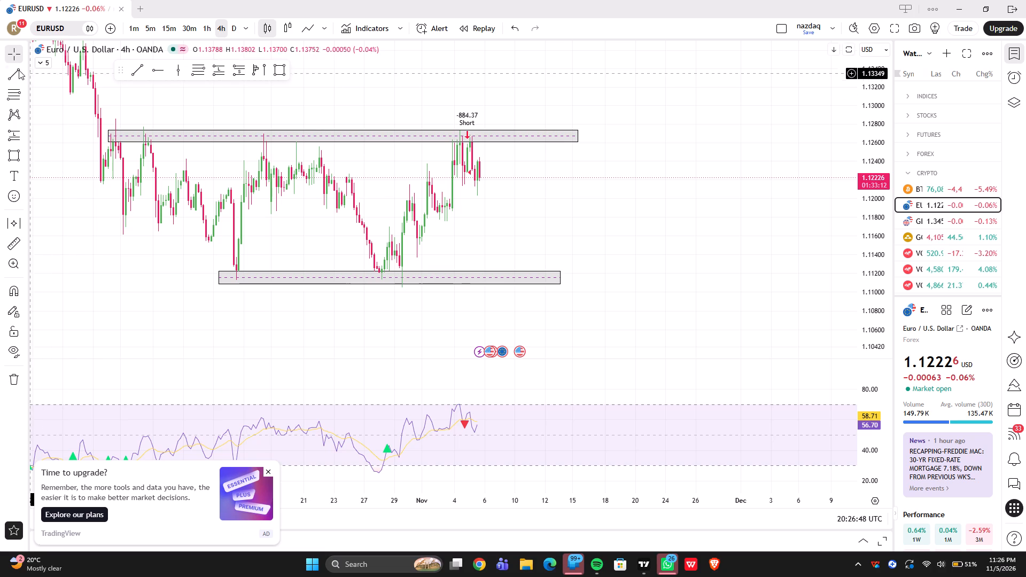
Draw a rising trend line from the 28 Oct '26 low at about 1.1115 to 13 Nov '26 at about 1.1282.
left_click(135, 72)
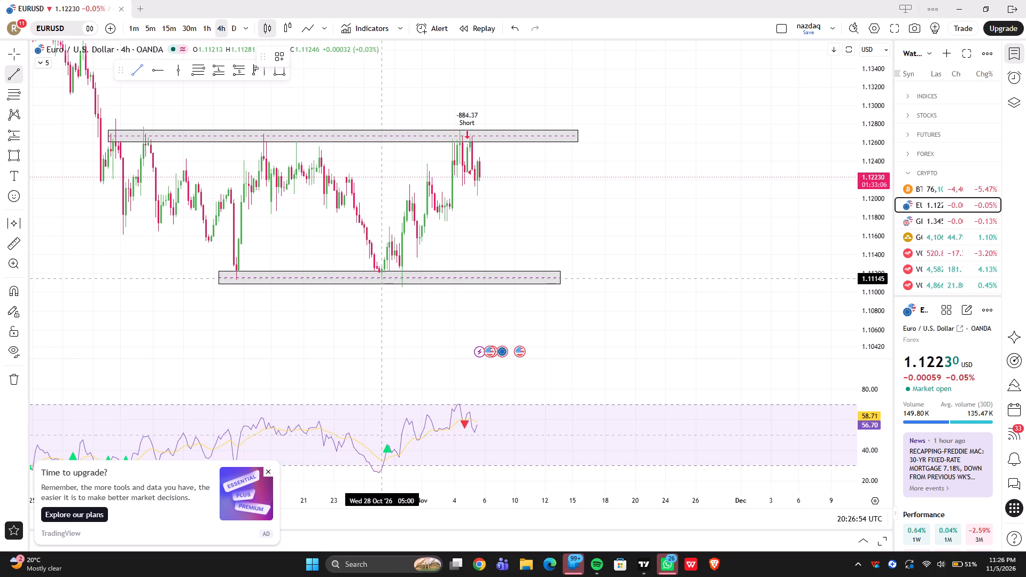
left_click_drag(383, 278, 500, 178)
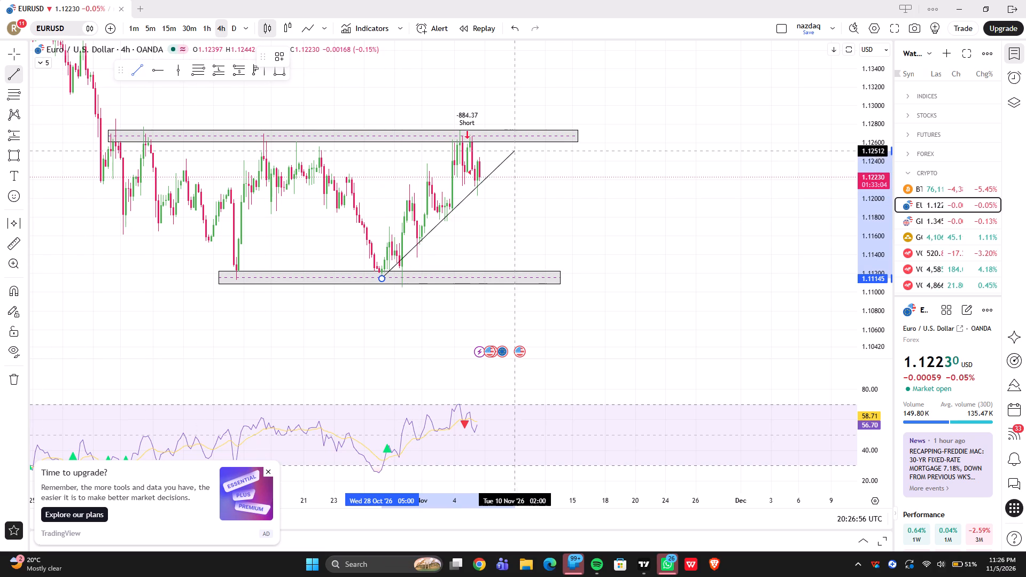
left_click(560, 122)
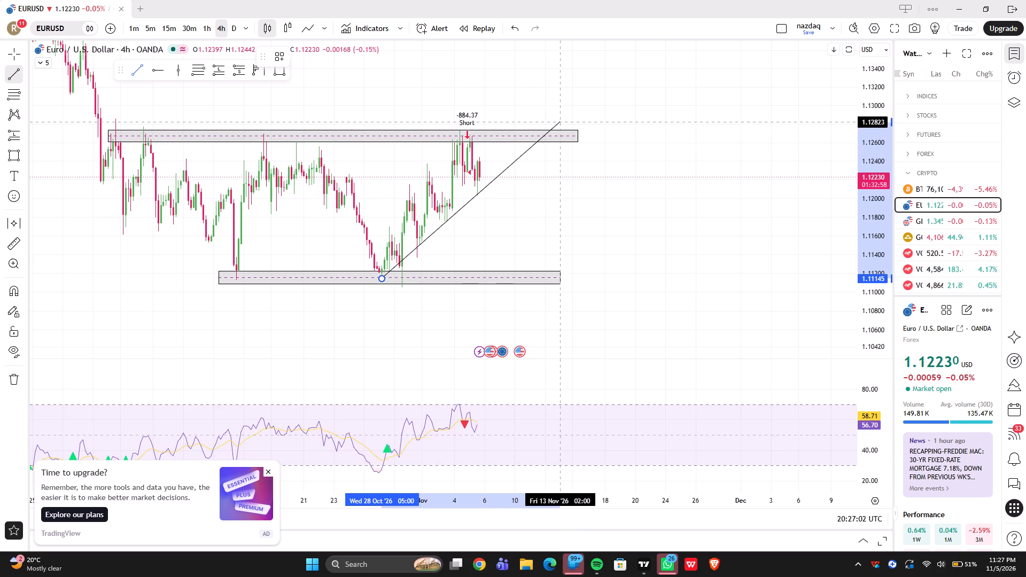
left_click_drag(373, 320, 363, 320)
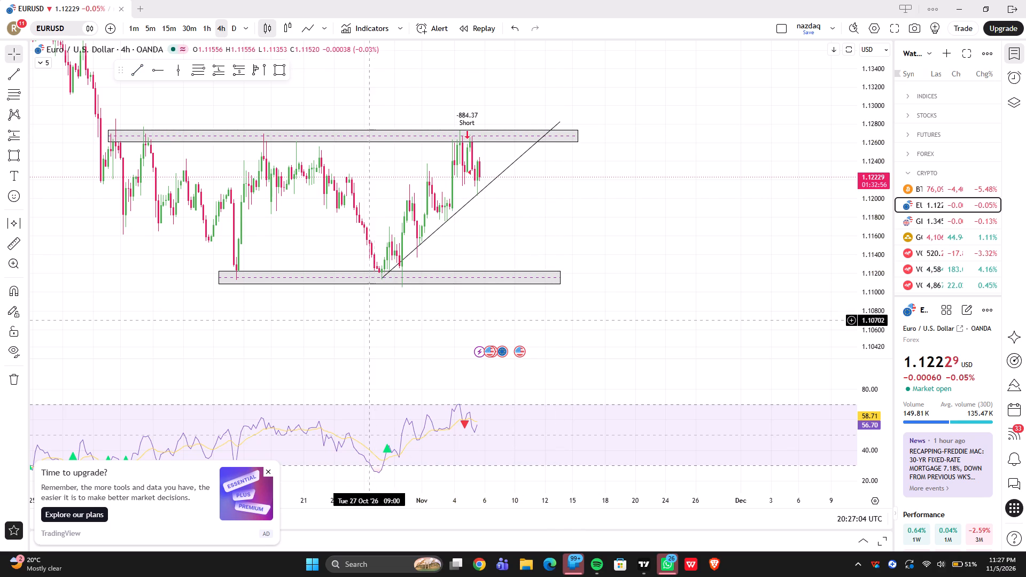
left_click_drag(363, 320, 330, 320)
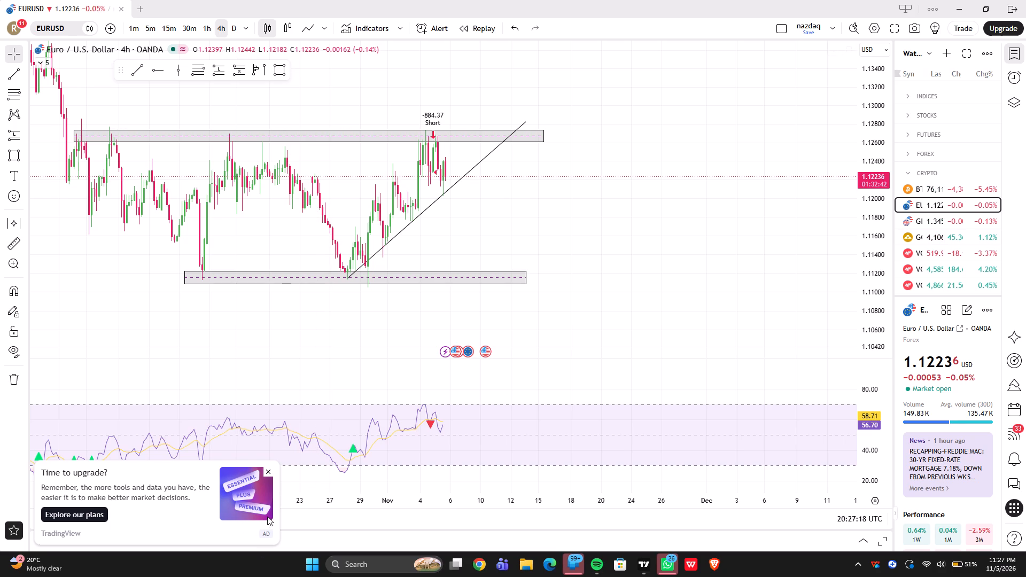
Dismiss the upgrade advertisement covering the chart.
left_click(270, 474)
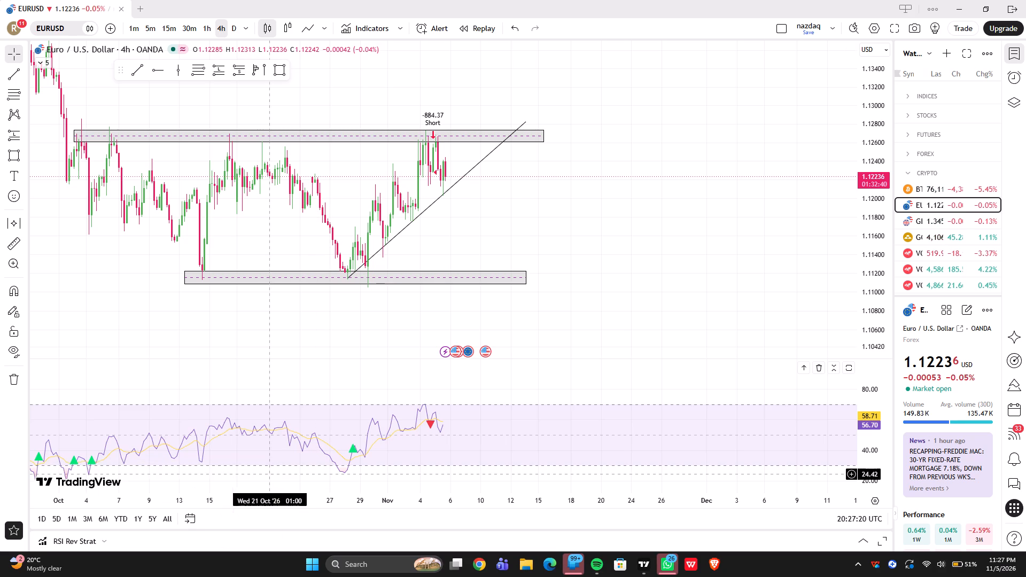
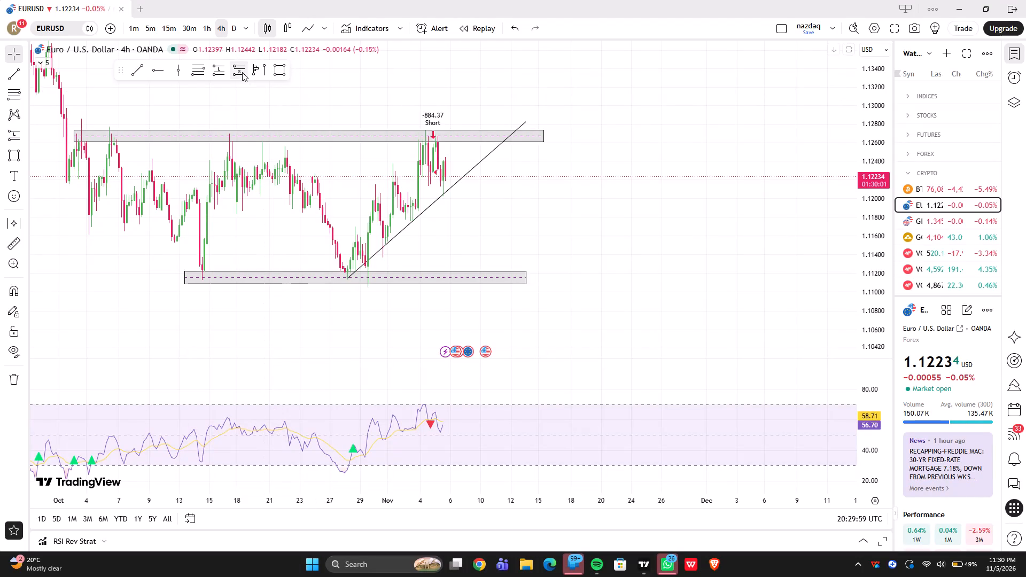
Place a short position on 12 Nov '26 with entry at about 1.1261 and its stop at about 1.1276.
left_click(240, 72)
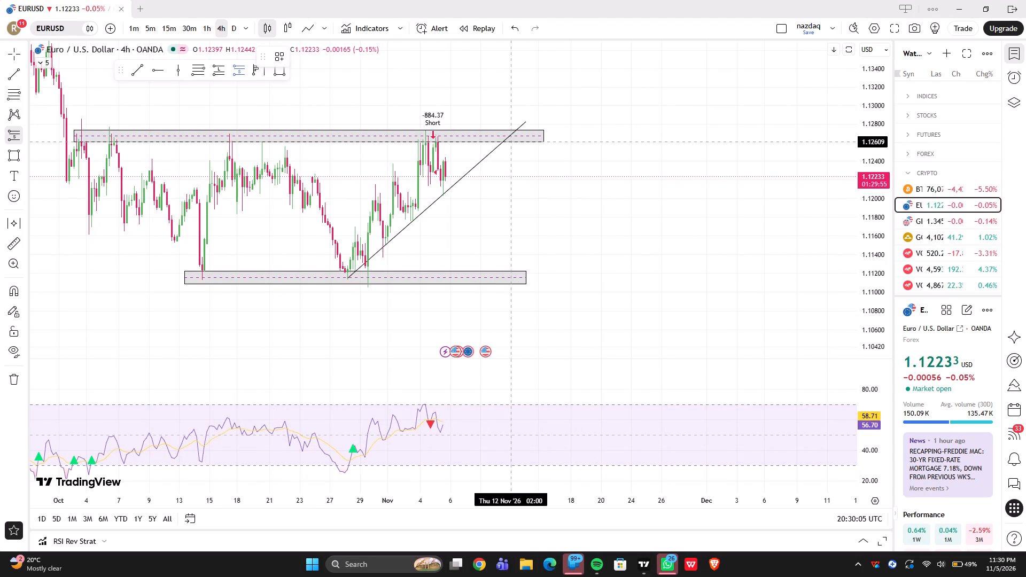
left_click(510, 142)
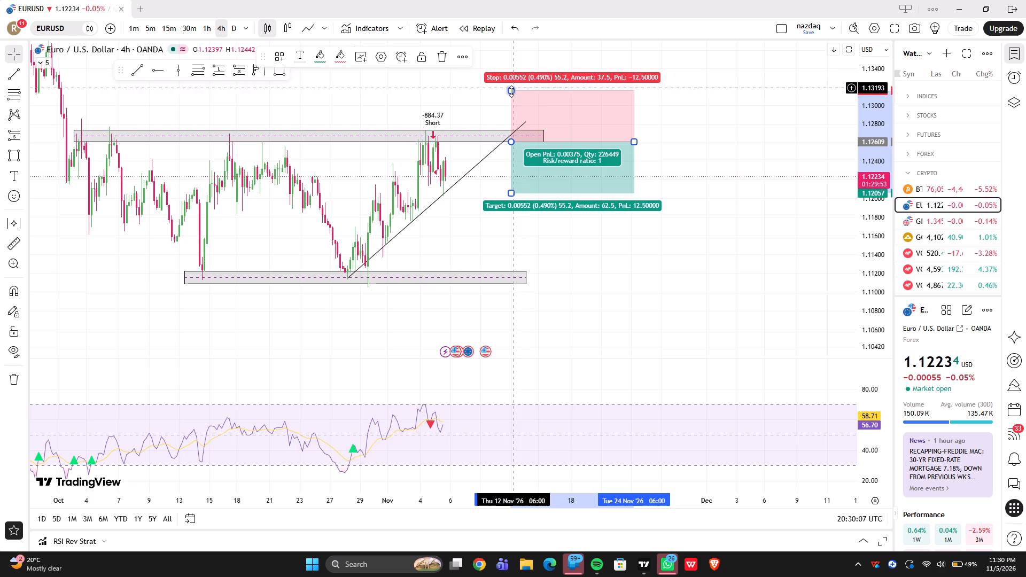
left_click_drag(511, 92, 518, 124)
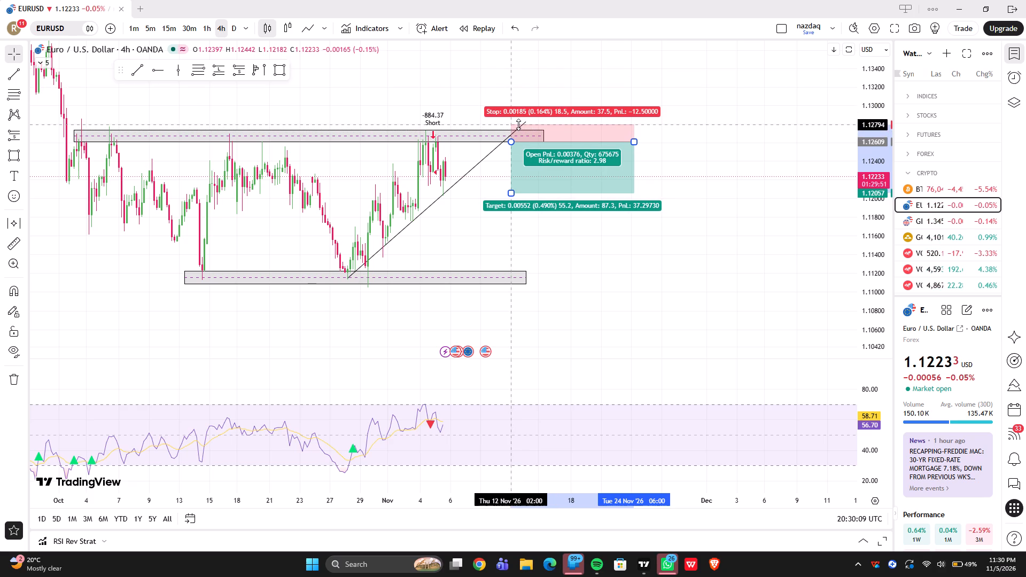
left_click_drag(518, 124, 523, 128)
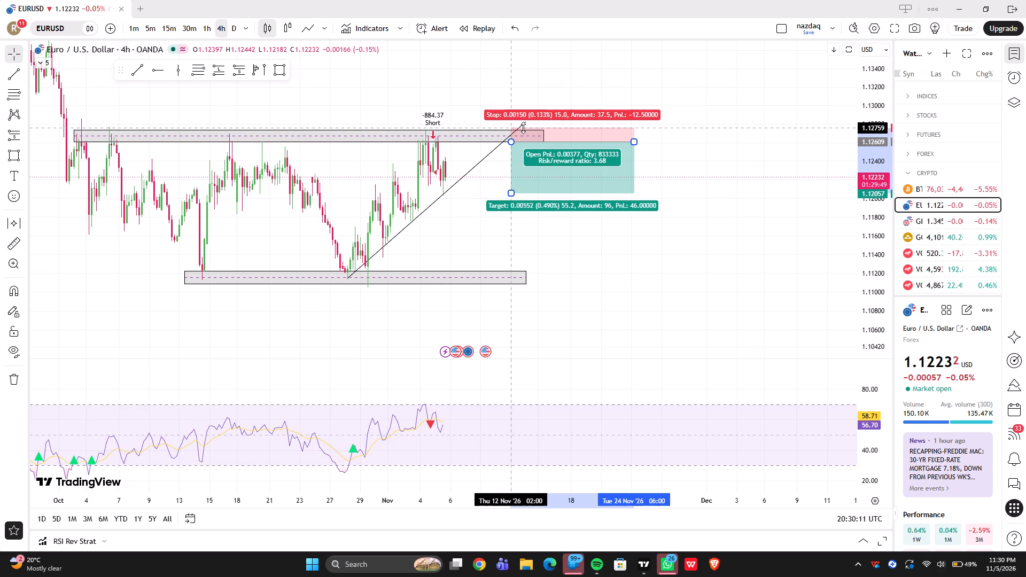
Extend the short position's target to about 1.1122, at the support zone, and shorten its end to 17 Nov '26.
double_click(507, 194)
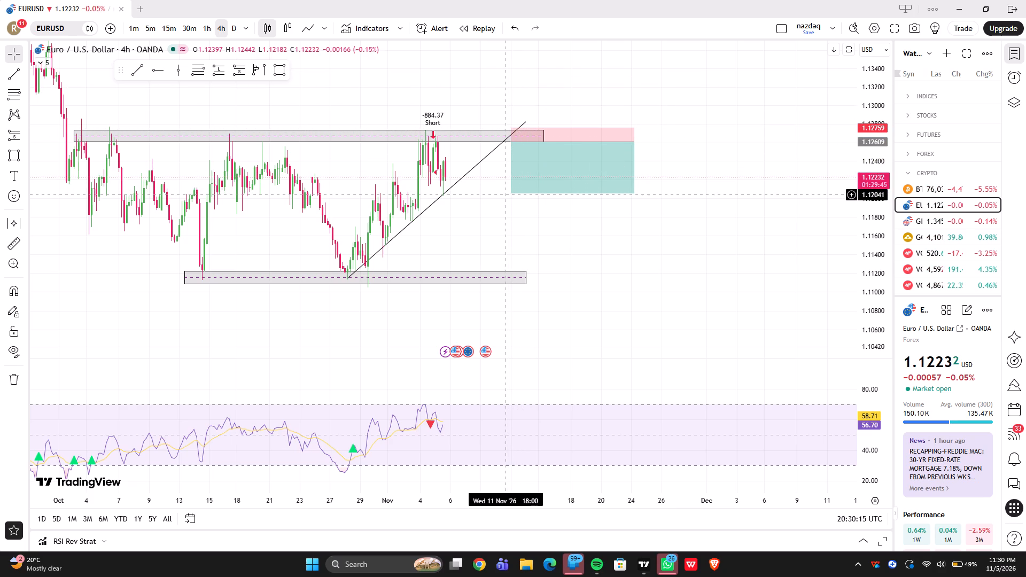
left_click(510, 194)
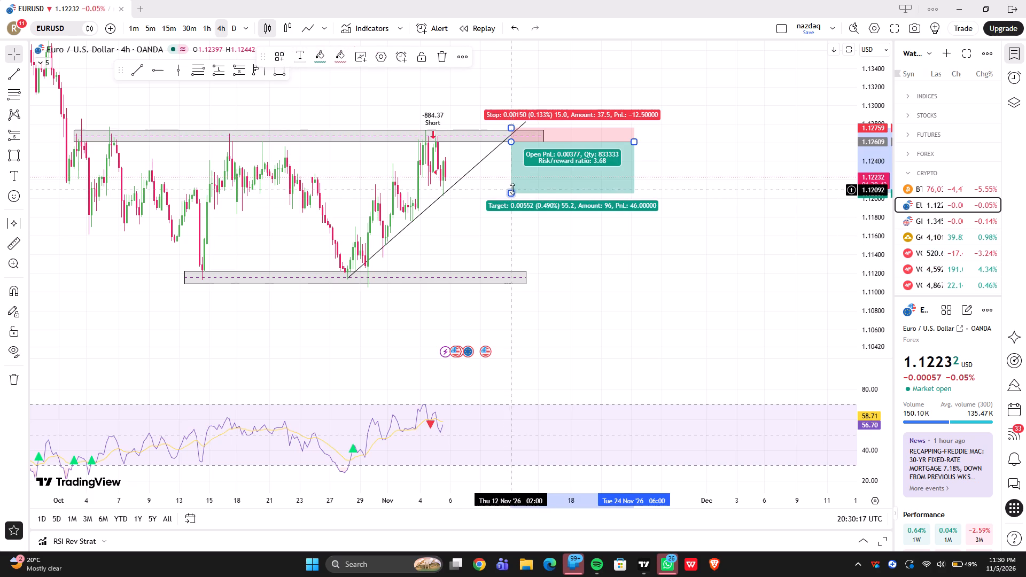
left_click_drag(511, 190, 512, 247)
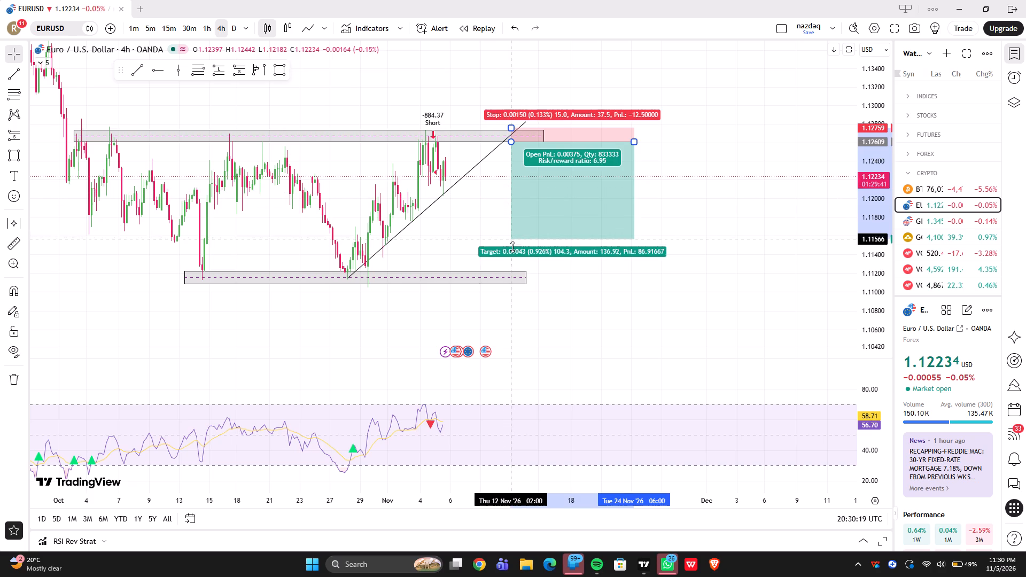
left_click_drag(512, 247, 522, 292)
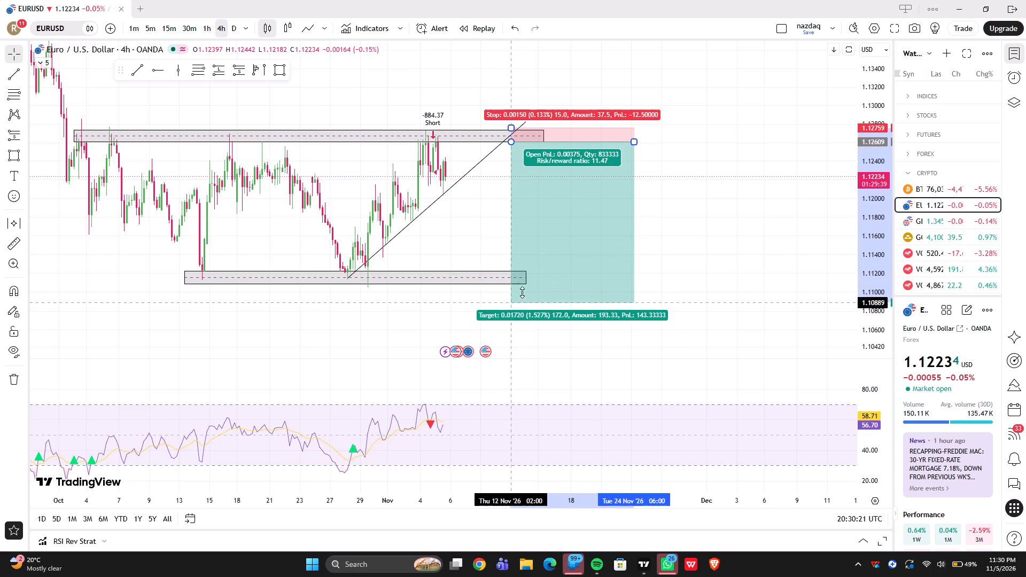
left_click_drag(522, 292, 572, 271)
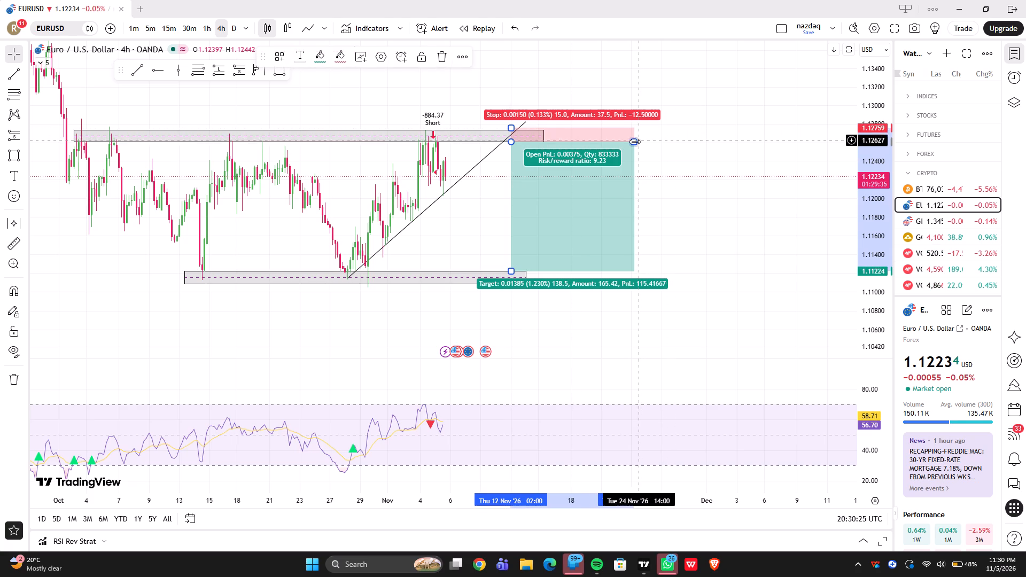
left_click_drag(633, 143, 561, 159)
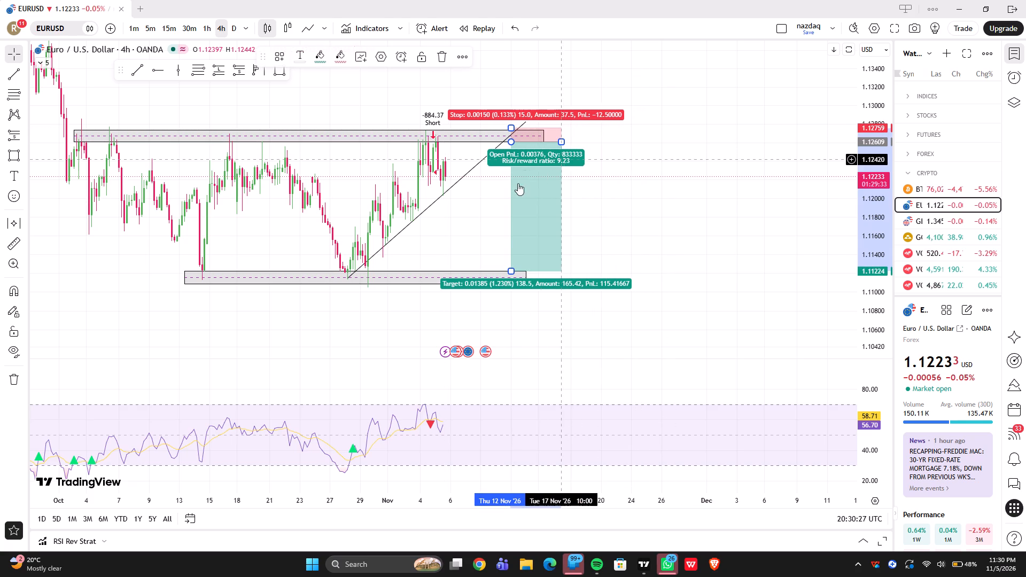
Examine the 4-hour short setup against the earlier decline, the resistance and support zones, and the rising trend line.
left_click_drag(433, 242, 481, 233)
left_click_drag(481, 233, 513, 230)
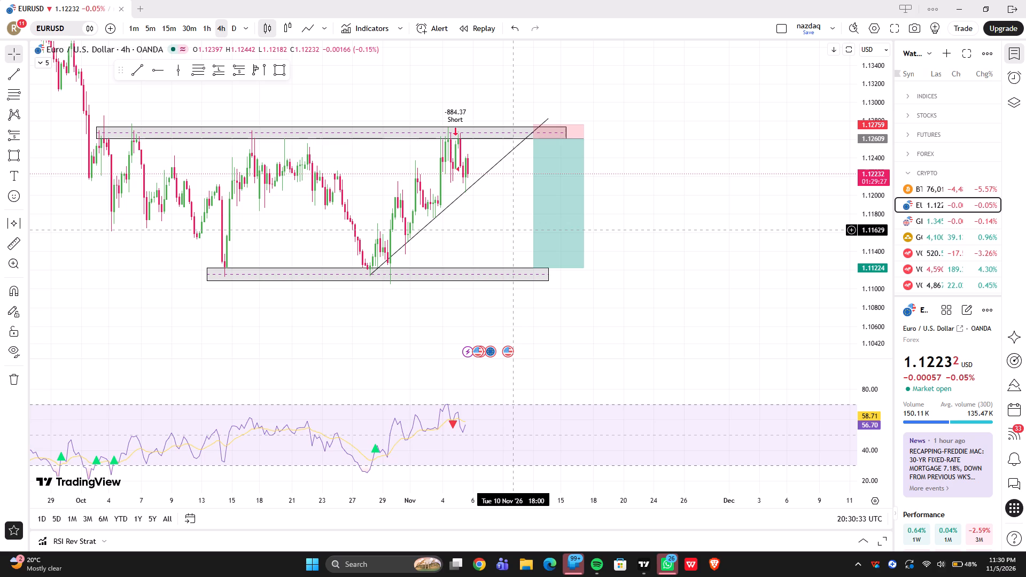
left_click_drag(416, 334, 429, 330)
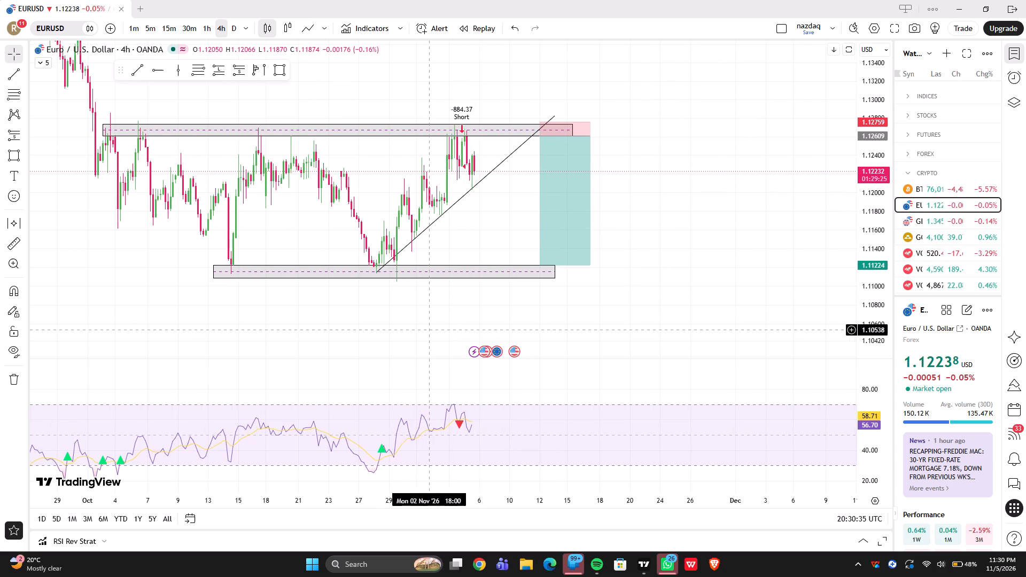
left_click_drag(429, 330, 435, 323)
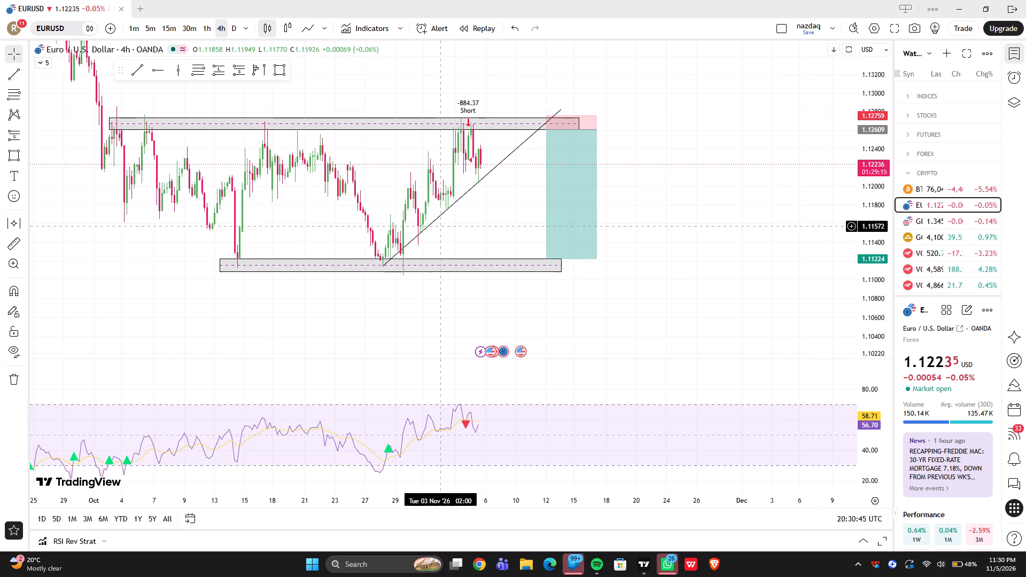
left_click_drag(394, 190, 510, 425)
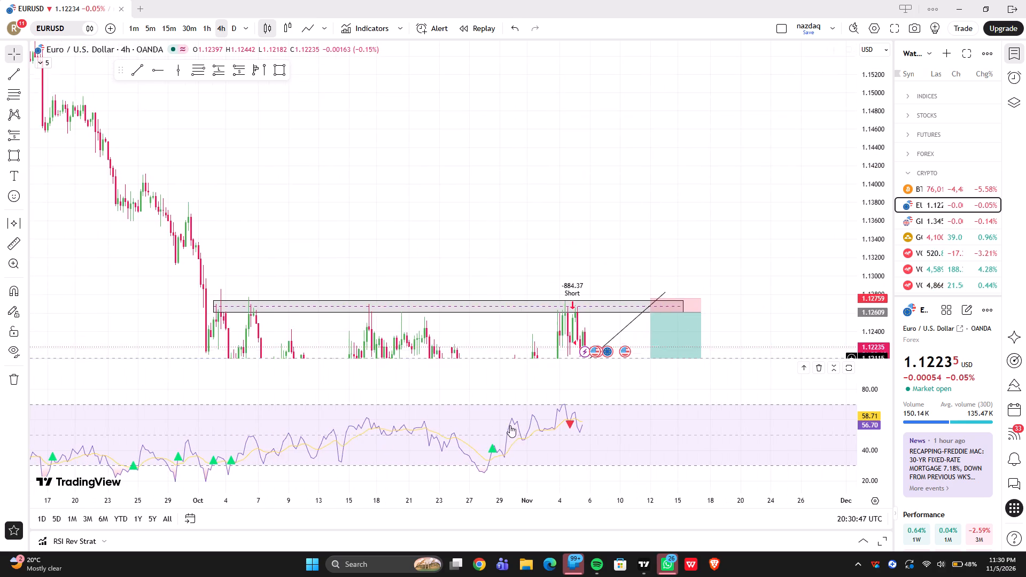
left_click_drag(510, 425, 623, 285)
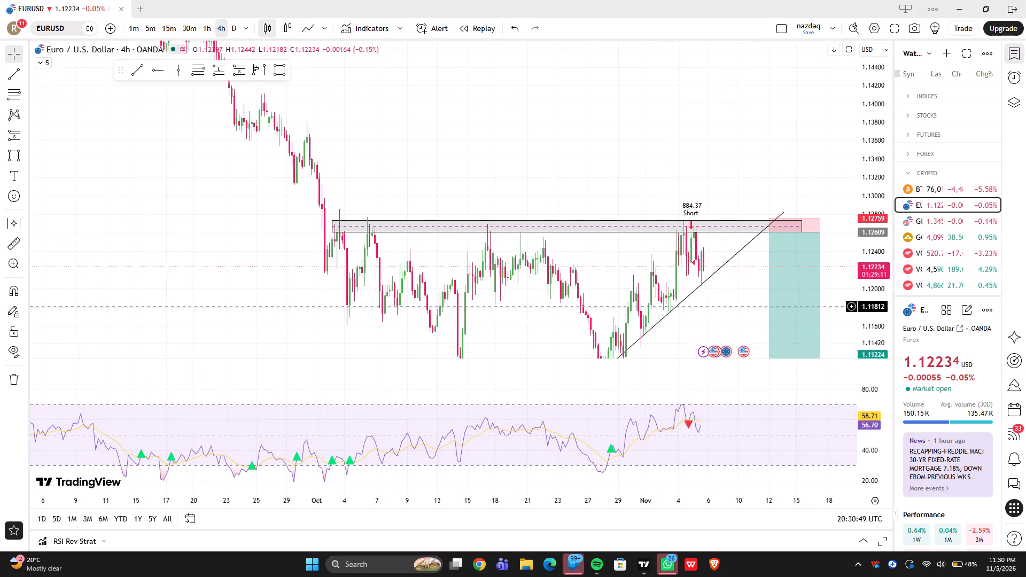
left_click_drag(623, 285, 582, 255)
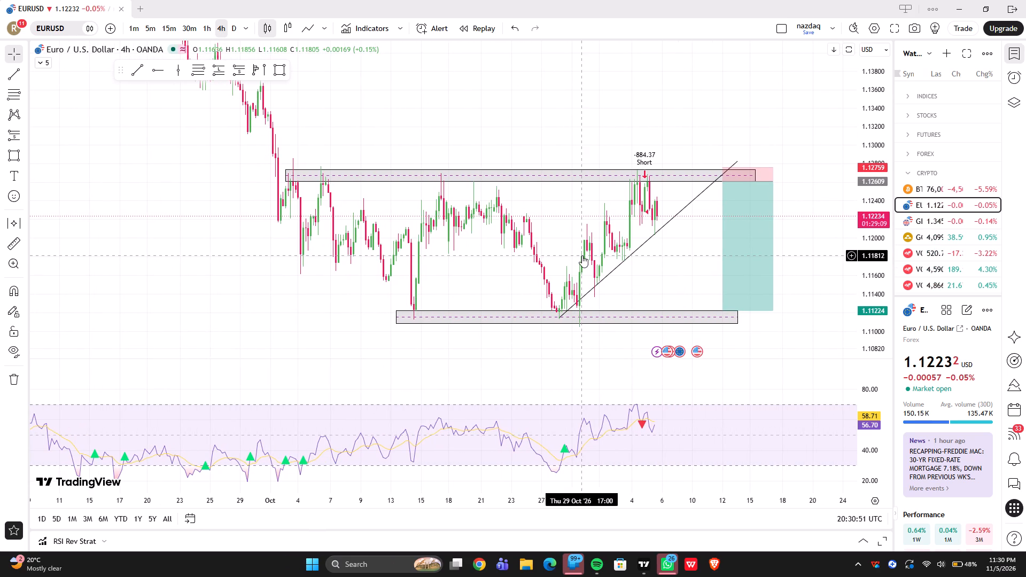
left_click_drag(388, 193, 487, 207)
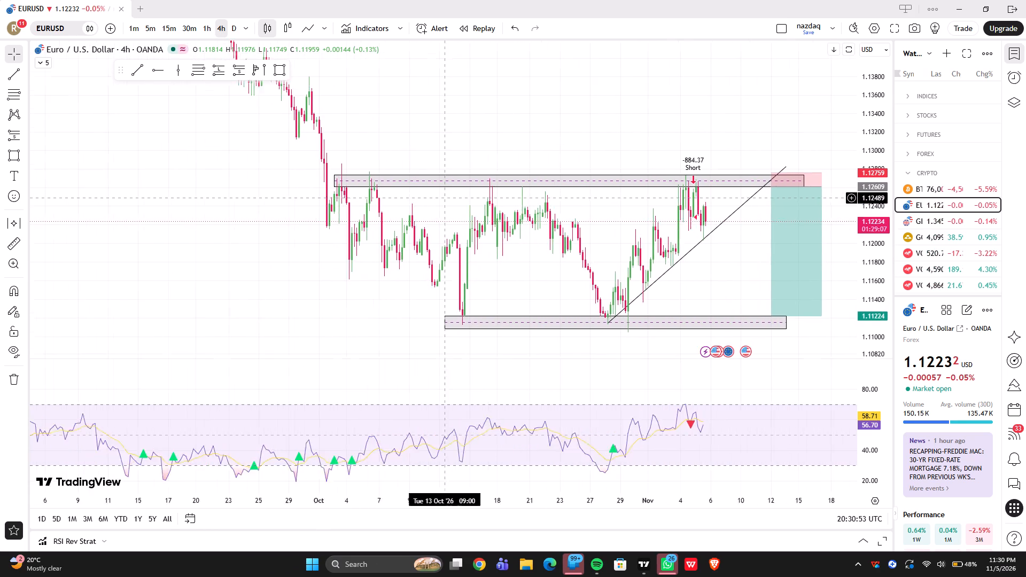
left_click_drag(487, 207, 292, 228)
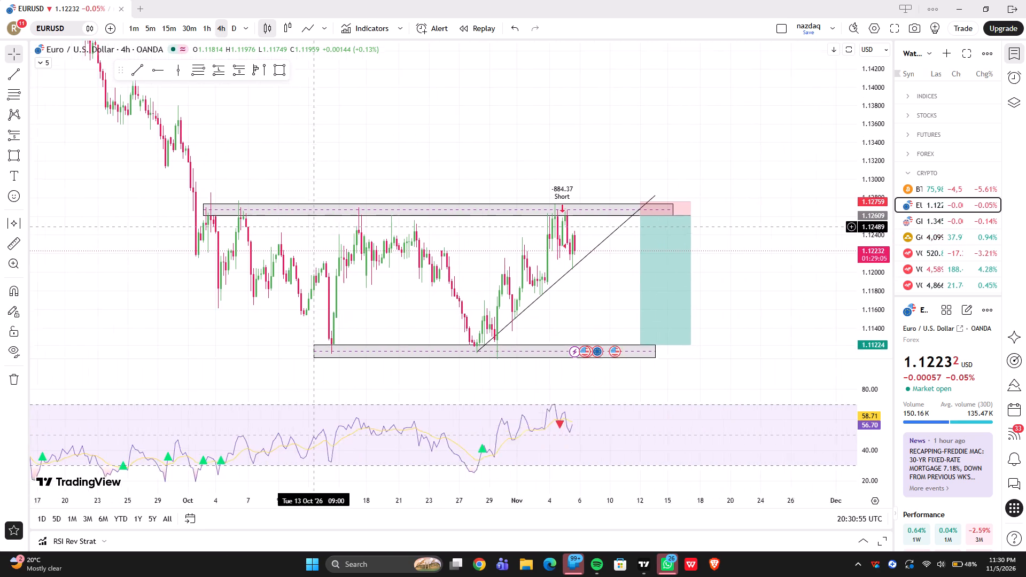
Maximize the price pane over the RSI pane and switch EURUSD to the 1-hour timeframe.
triple_click(489, 116)
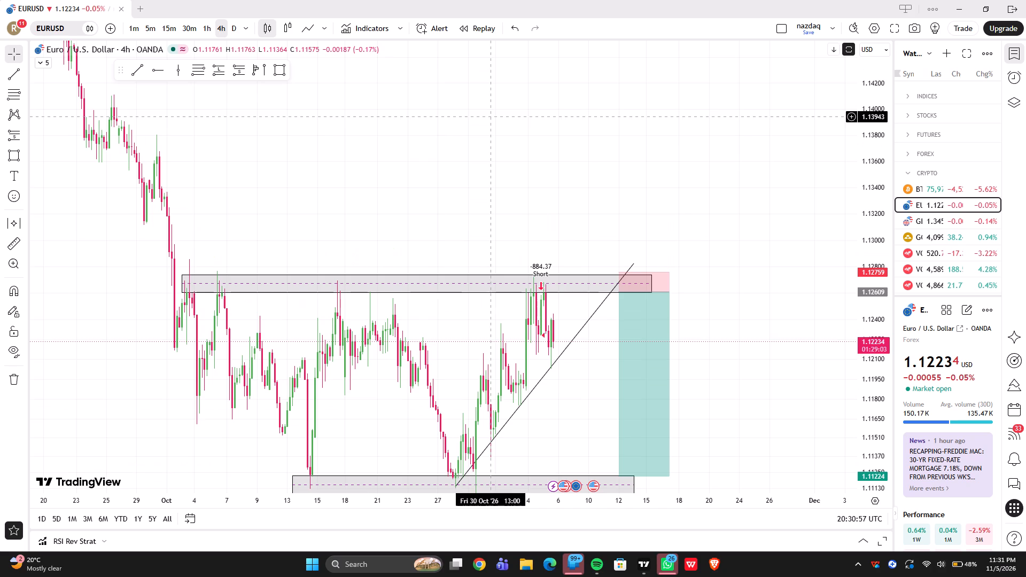
left_click(210, 37)
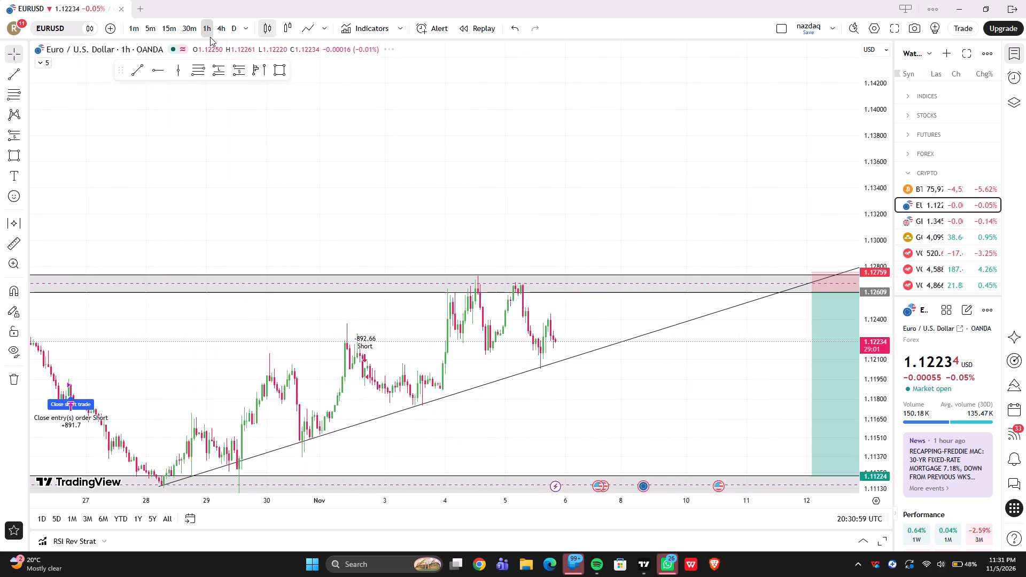
Move the rising trend line's starting point to the 28 Oct '26 07:00 low at about 1.1114.
left_click_drag(473, 174, 506, 0)
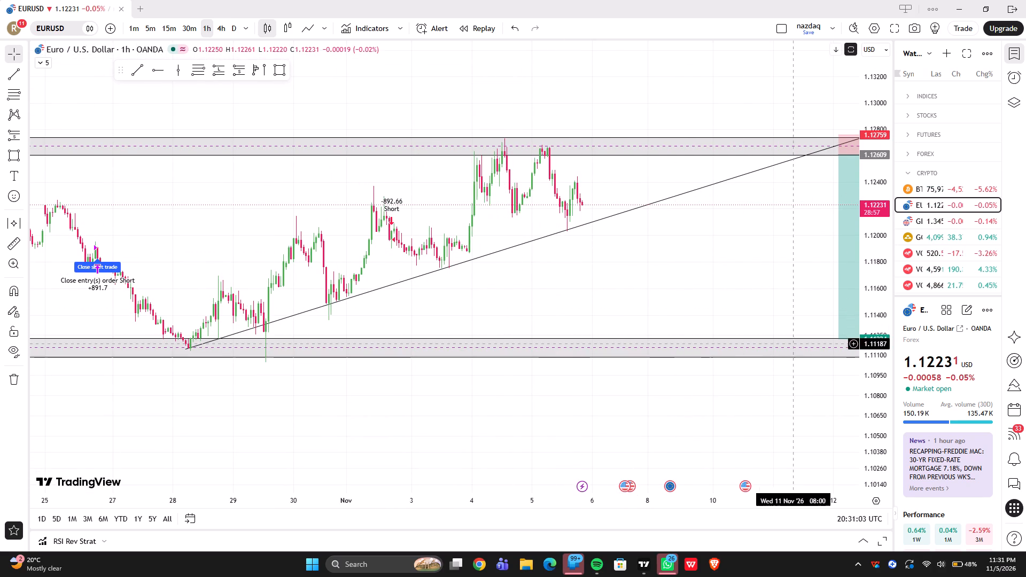
left_click_drag(711, 304, 730, 325)
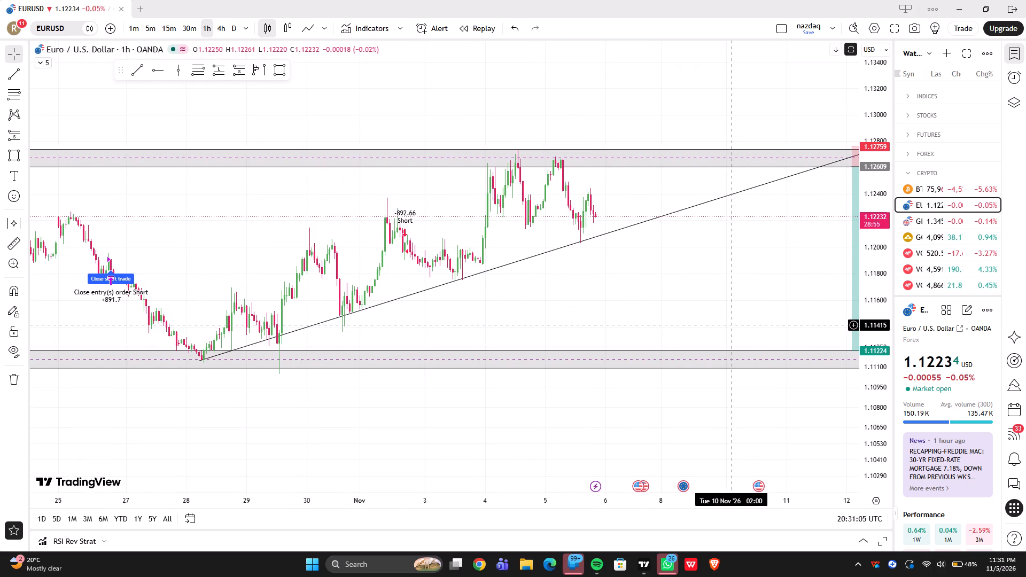
left_click_drag(730, 325, 713, 318)
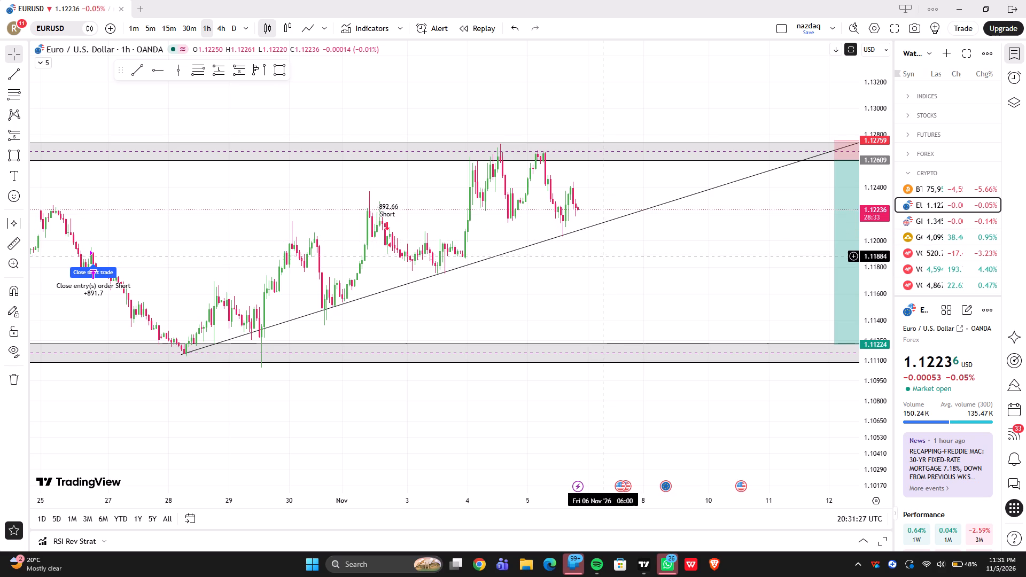
left_click_drag(599, 269, 585, 238)
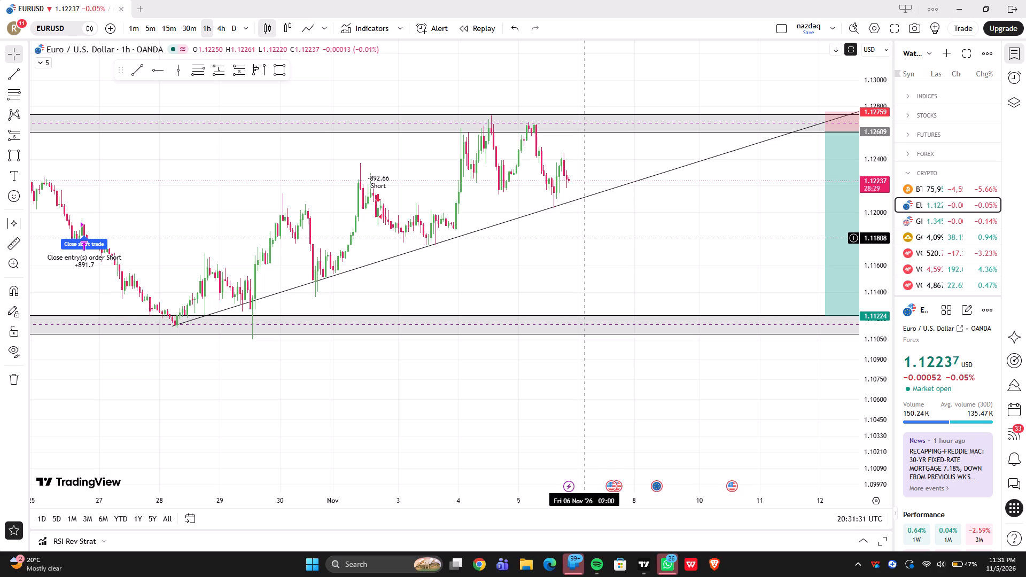
left_click_drag(585, 238, 593, 225)
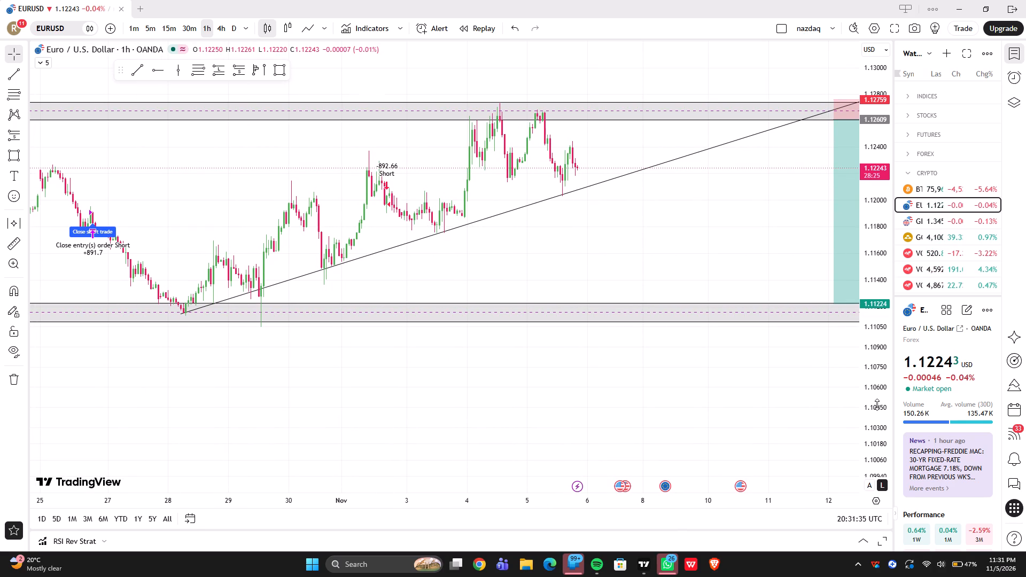
left_click_drag(877, 404, 866, 241)
left_click_drag(517, 375, 518, 320)
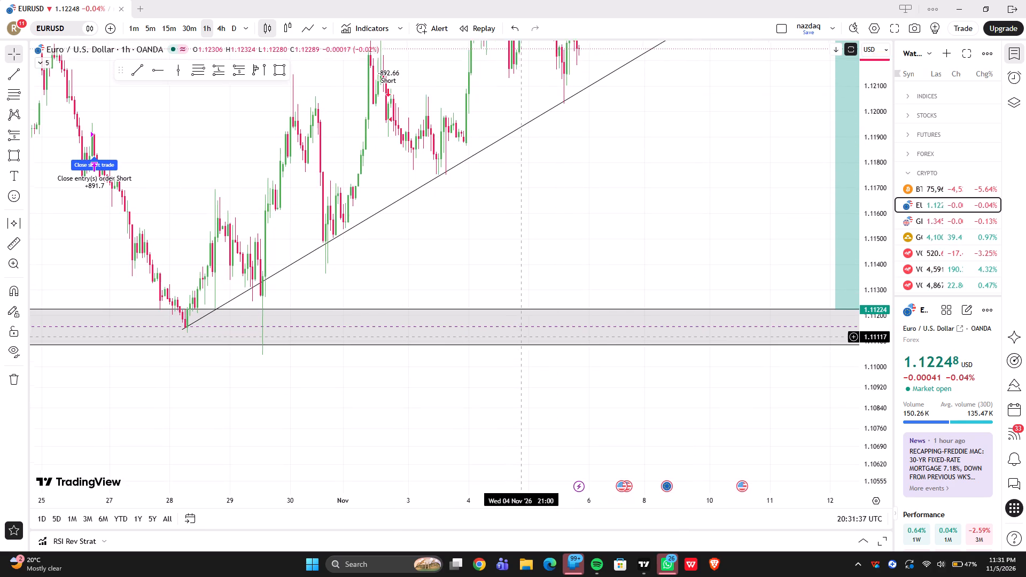
left_click_drag(518, 320, 638, 375)
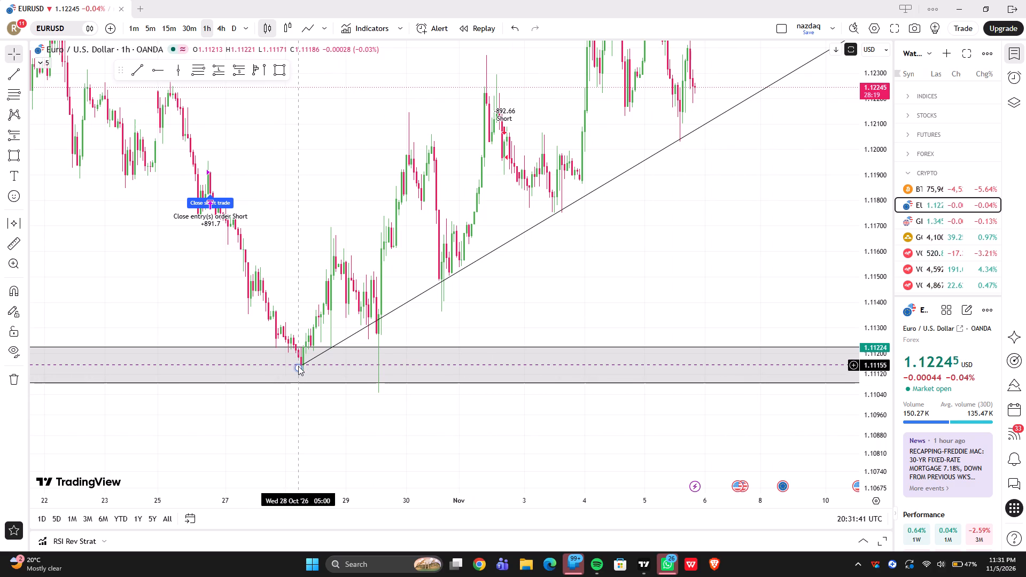
left_click_drag(298, 367, 304, 370)
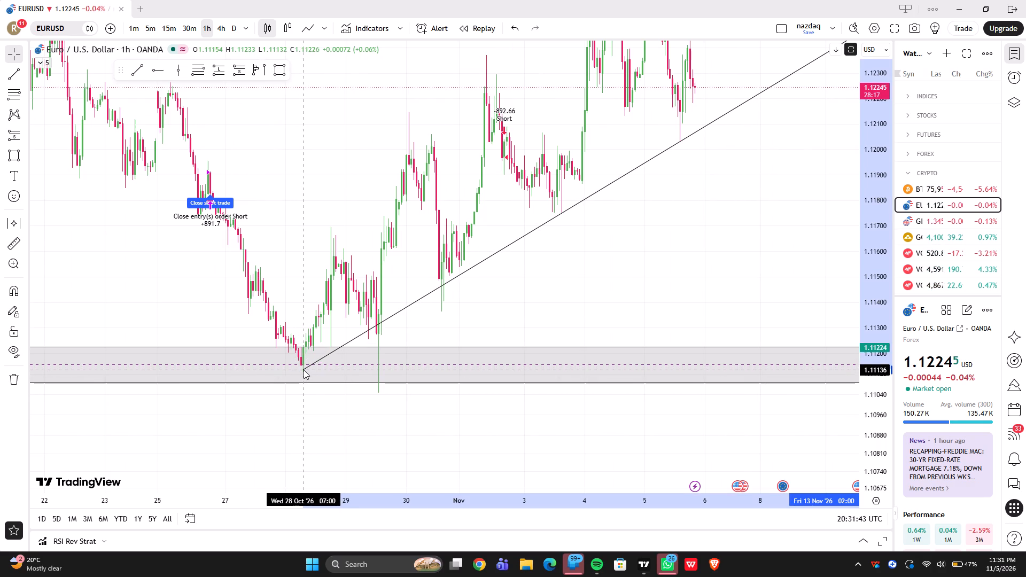
left_click_drag(304, 370, 303, 370)
left_click(304, 426)
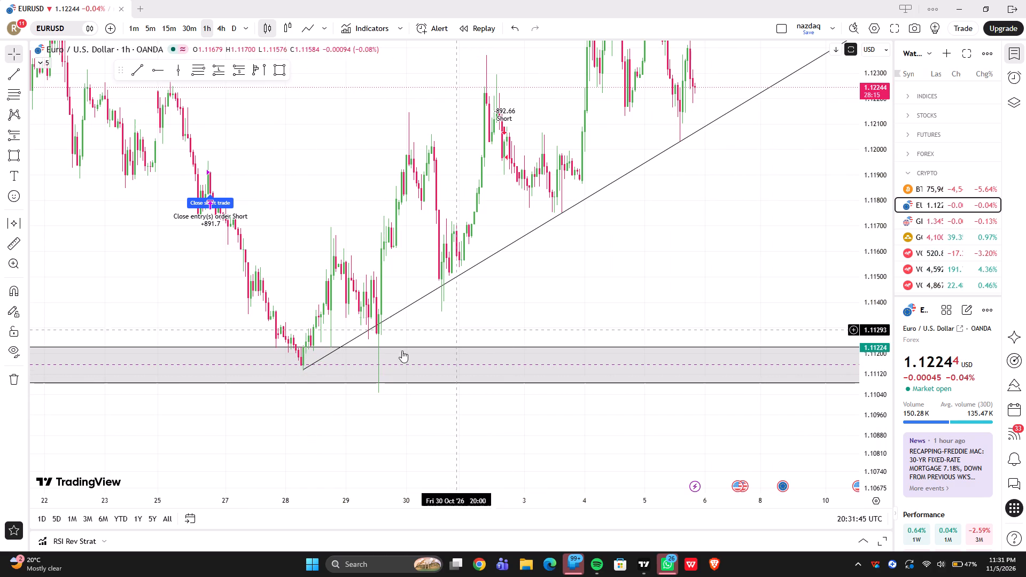
Examine the 1-hour price action along the rising trend line between the support and resistance zones.
left_click_drag(536, 253, 478, 287)
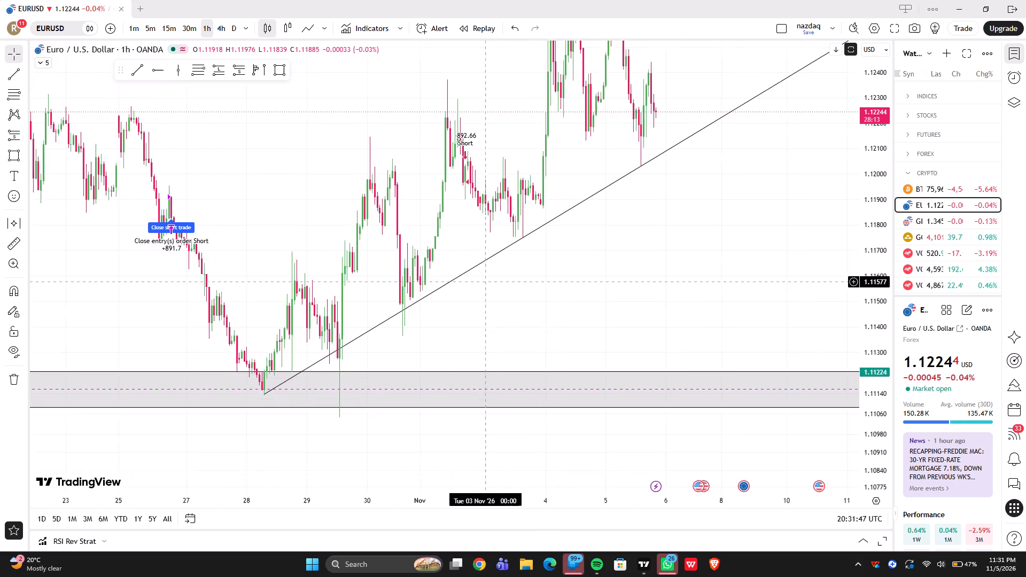
left_click_drag(478, 287, 348, 334)
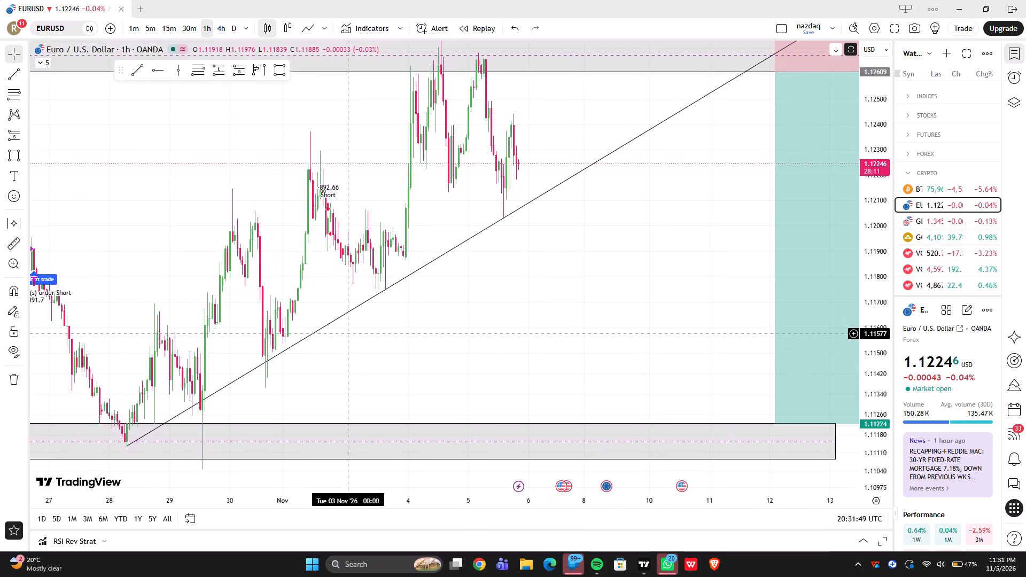
left_click_drag(348, 334, 432, 326)
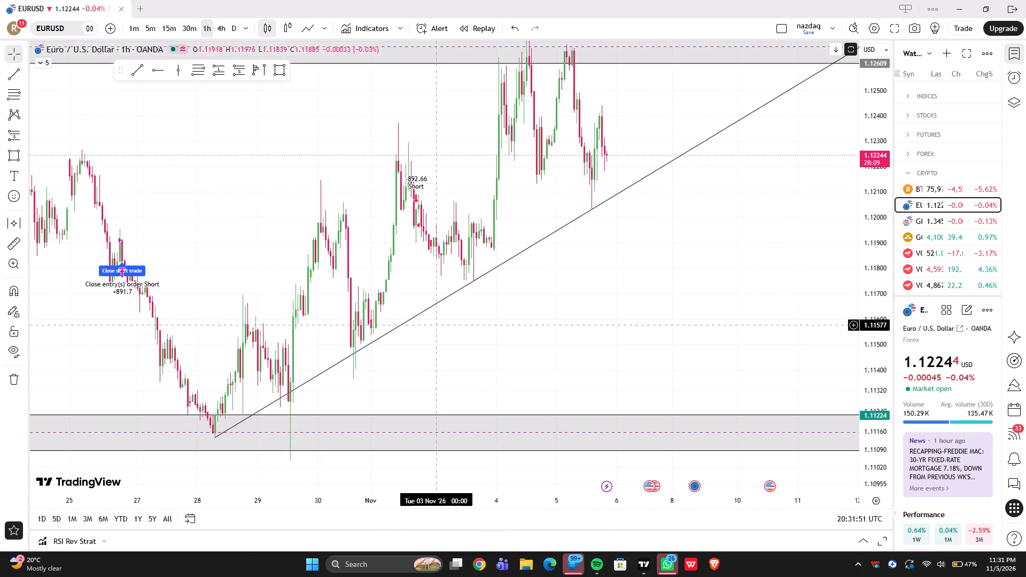
left_click_drag(432, 326, 413, 329)
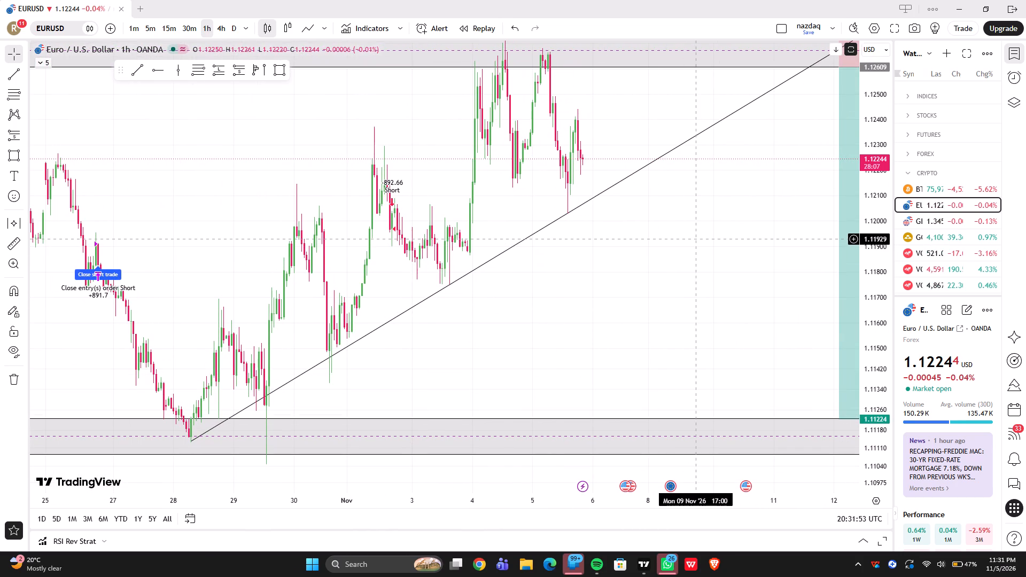
left_click_drag(697, 239, 592, 292)
left_click_drag(409, 262, 511, 210)
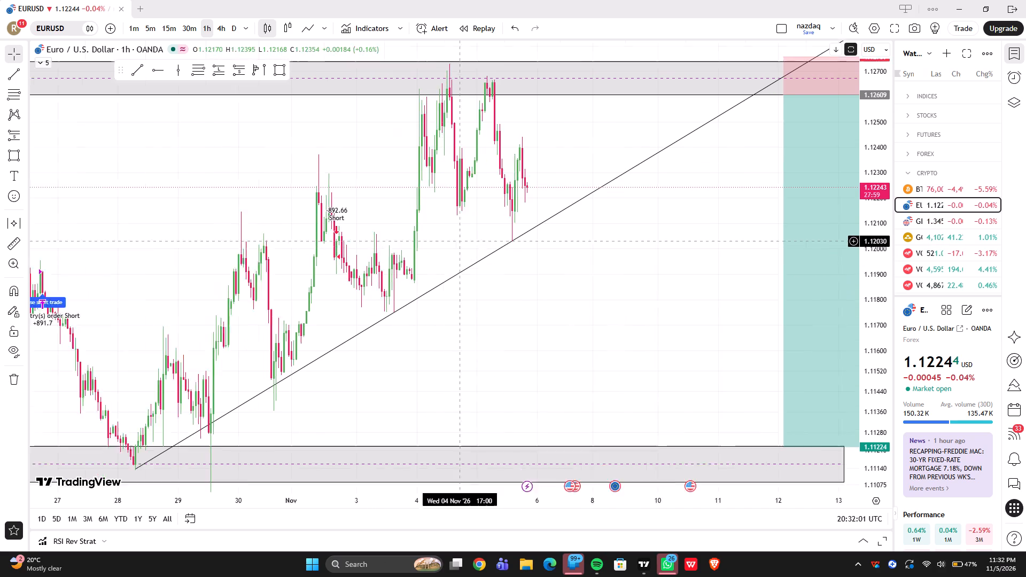
left_click_drag(511, 210, 568, 184)
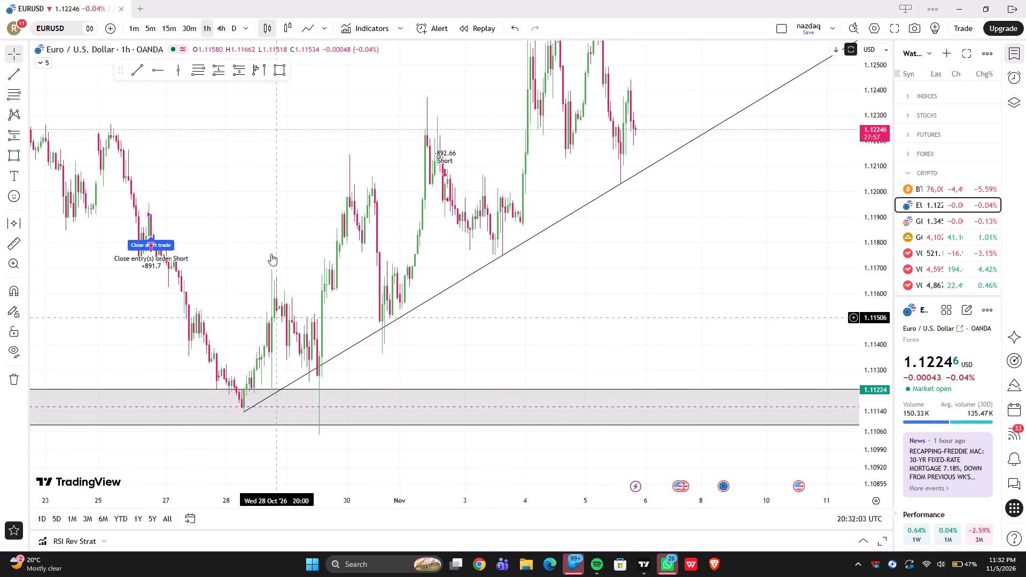
Draw a level trend line at about 1.11696 from the 28 Oct '26 18:00 high to 29 Oct 20:00 and label it BOS.
left_click(141, 77)
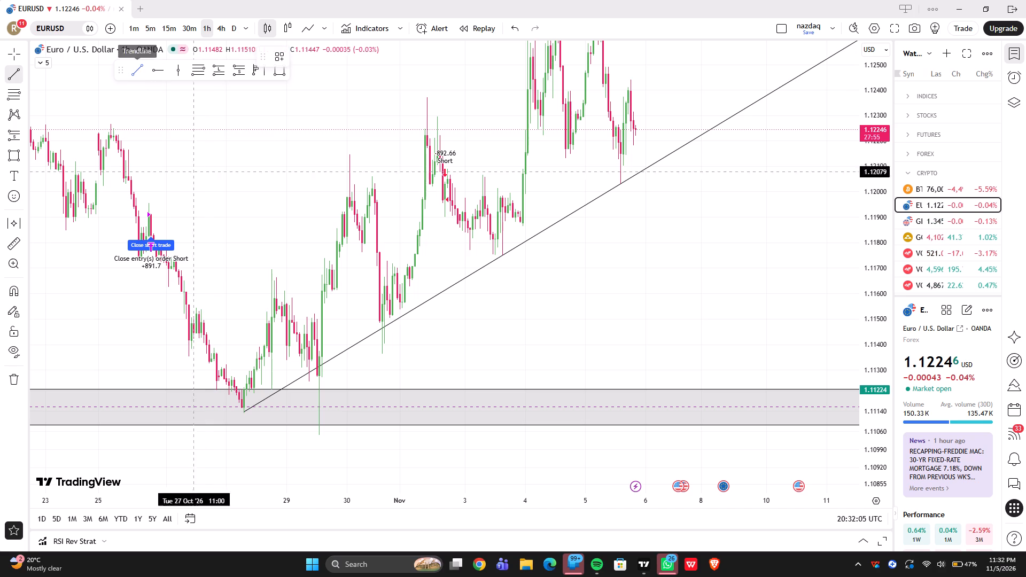
left_click(271, 269)
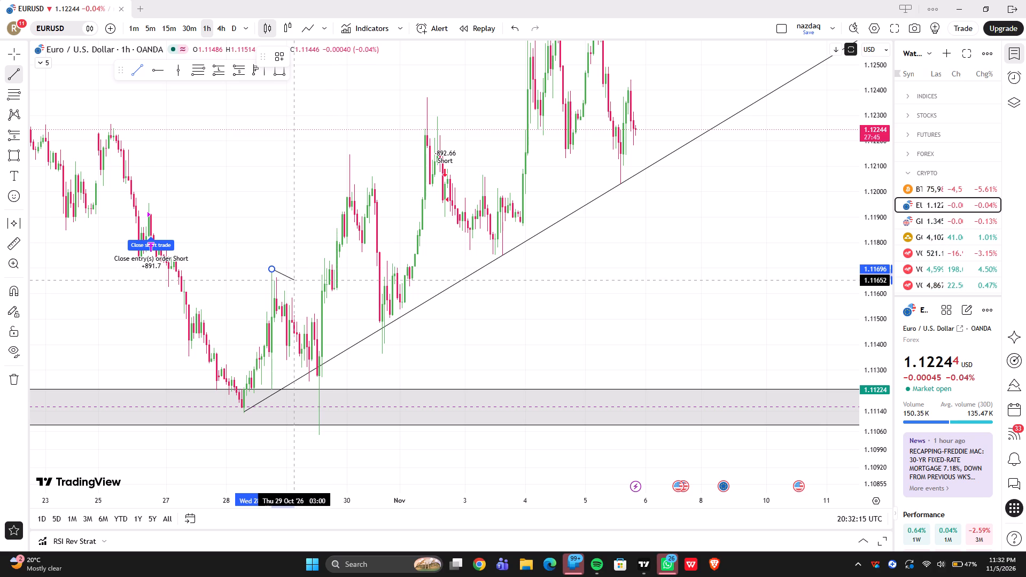
left_click(337, 264, "shift")
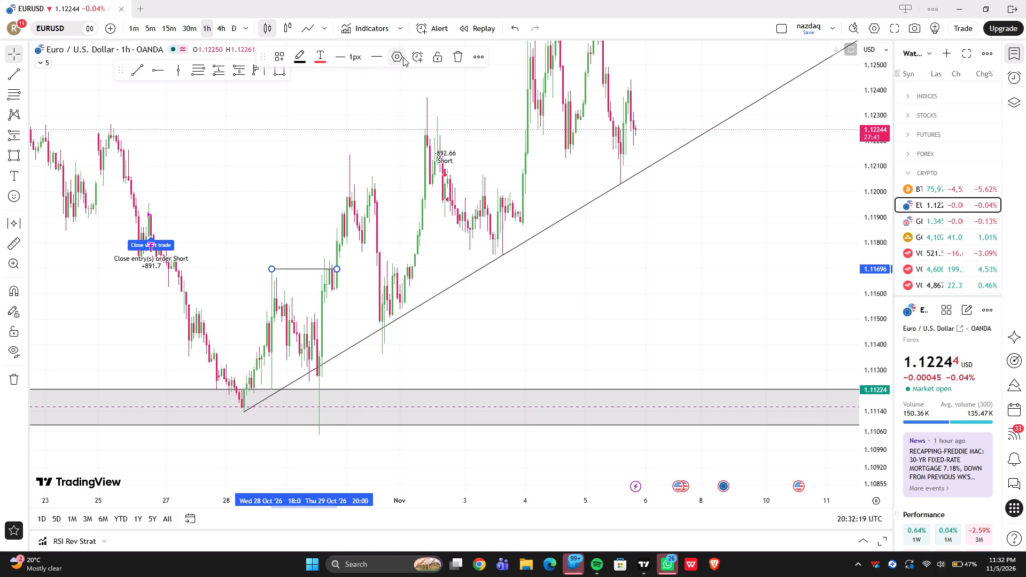
left_click(403, 57)
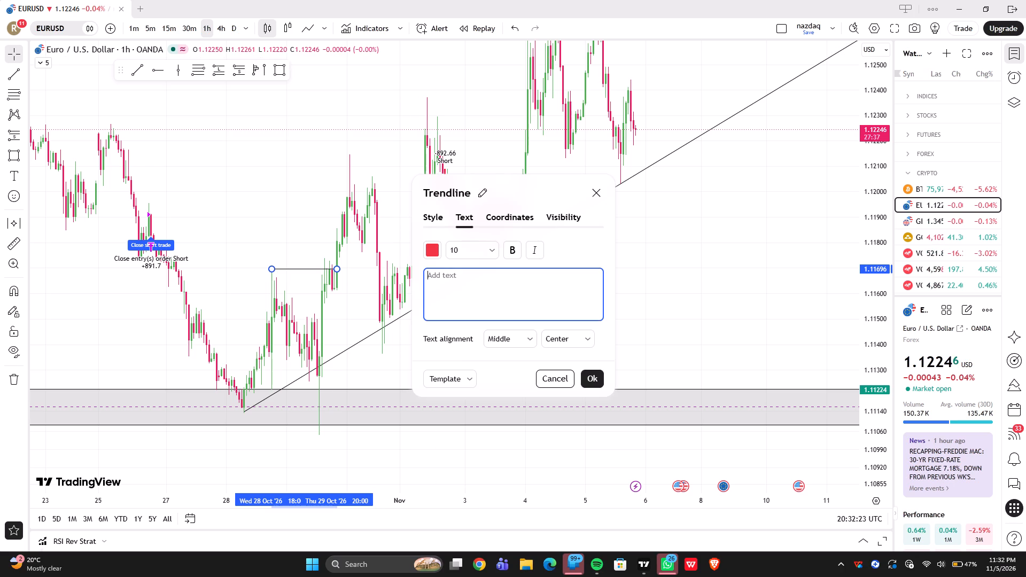
type("BOS")
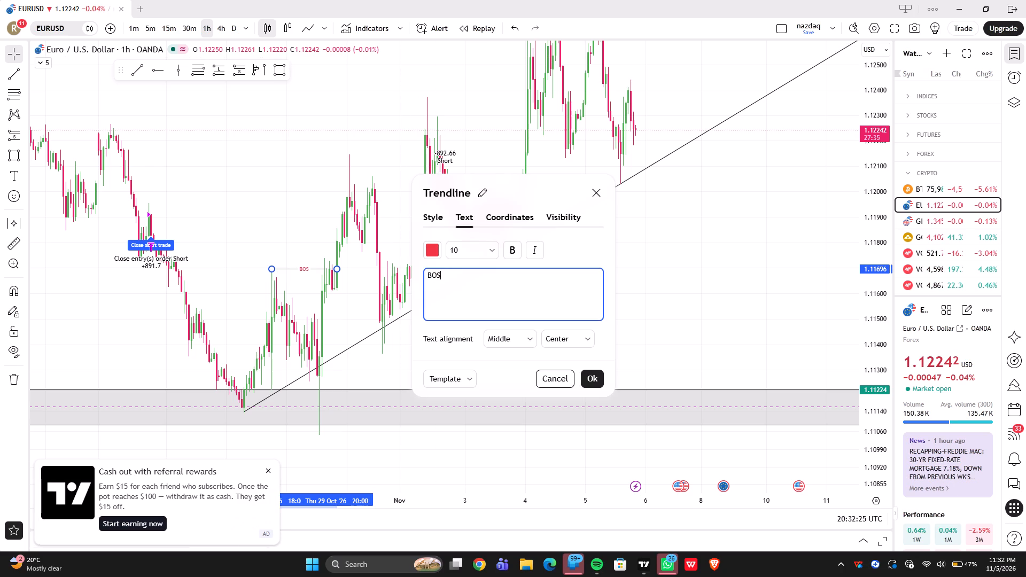
left_click(266, 468)
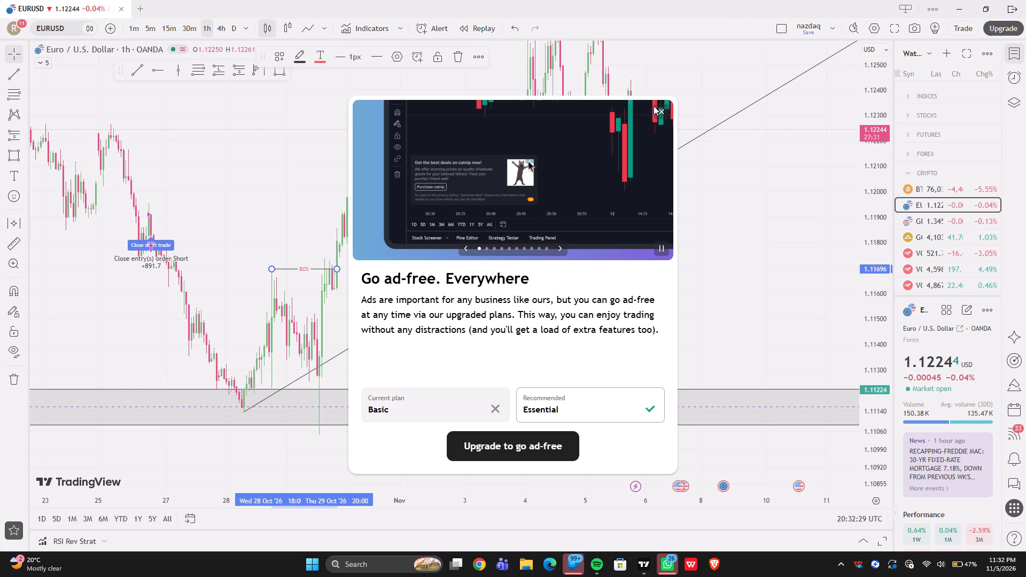
left_click(661, 110)
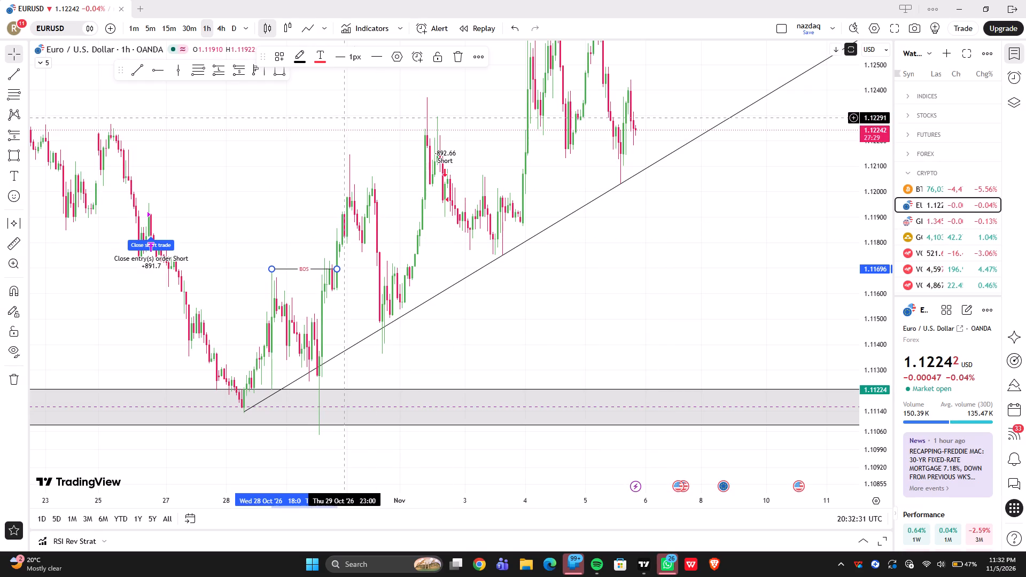
Draw a level trend line at about 1.12144 from the 30 Oct '26 01:00 high to 2 Nov 08:00.
left_click_drag(390, 130, 375, 159)
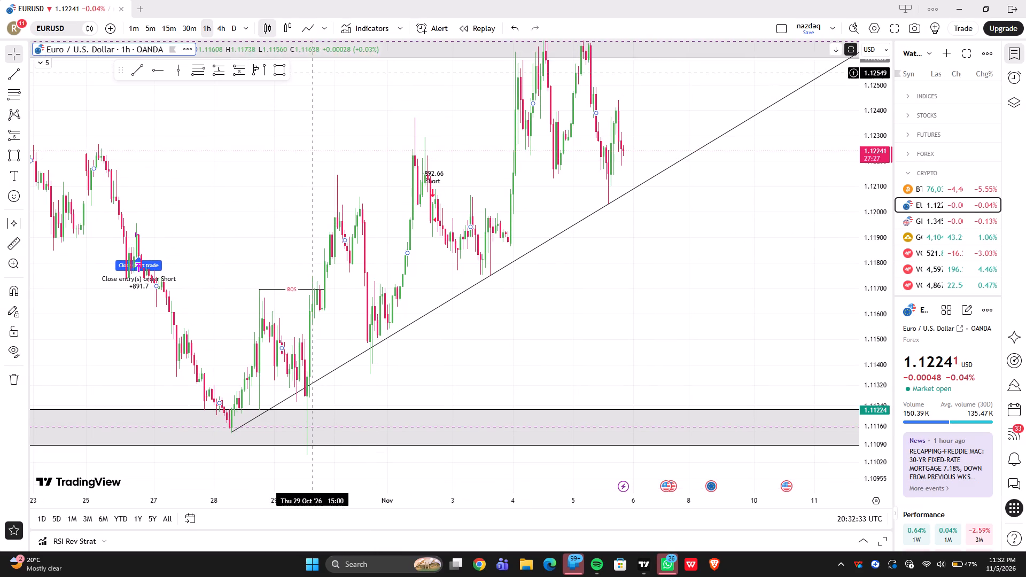
left_click(137, 76)
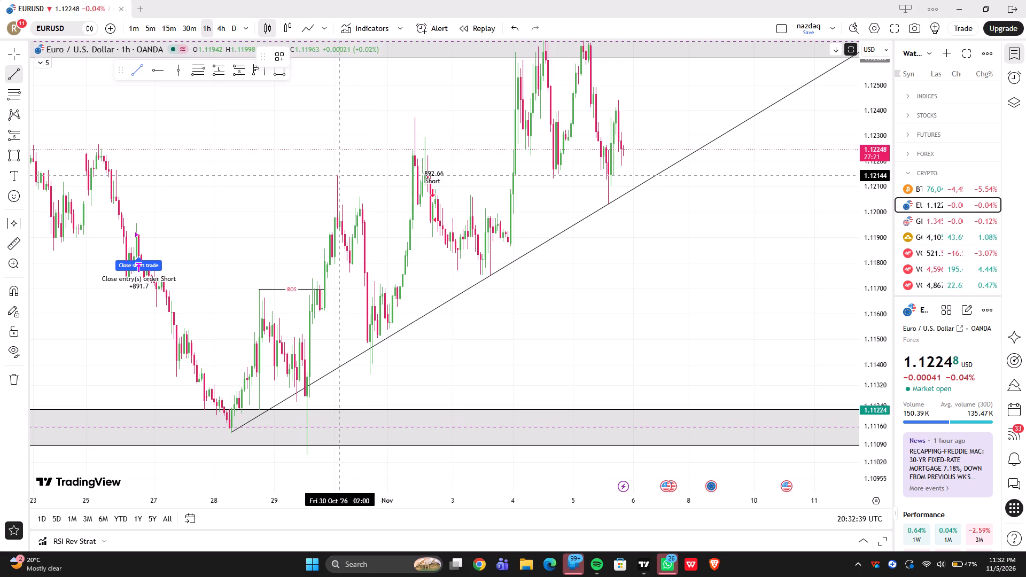
left_click(337, 175)
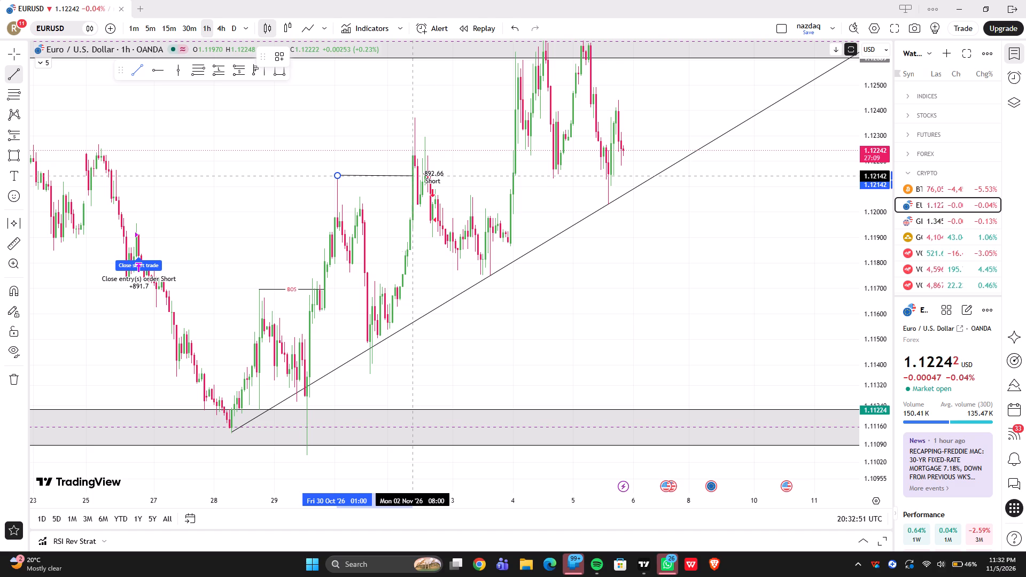
left_click(412, 180, "shift")
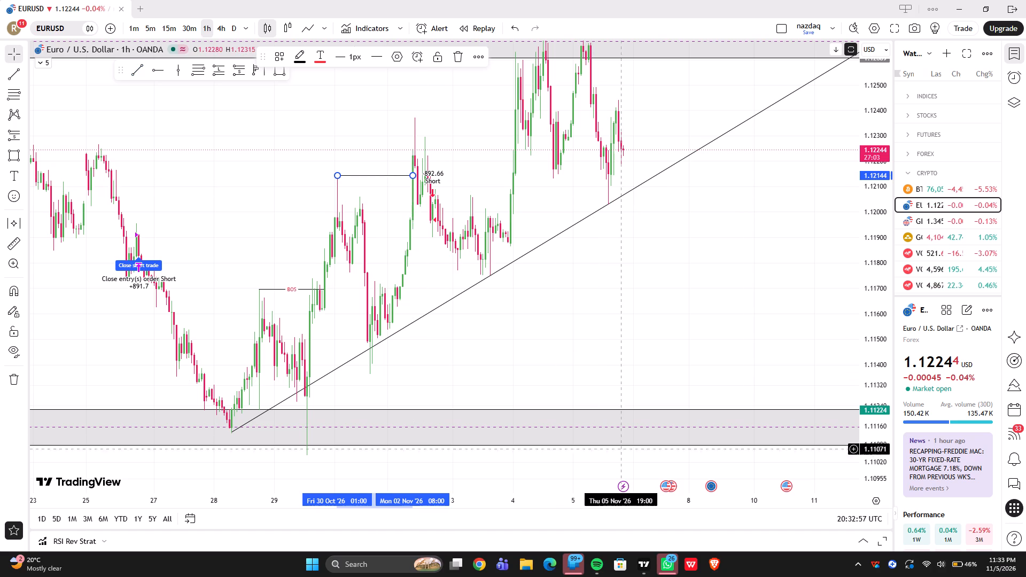
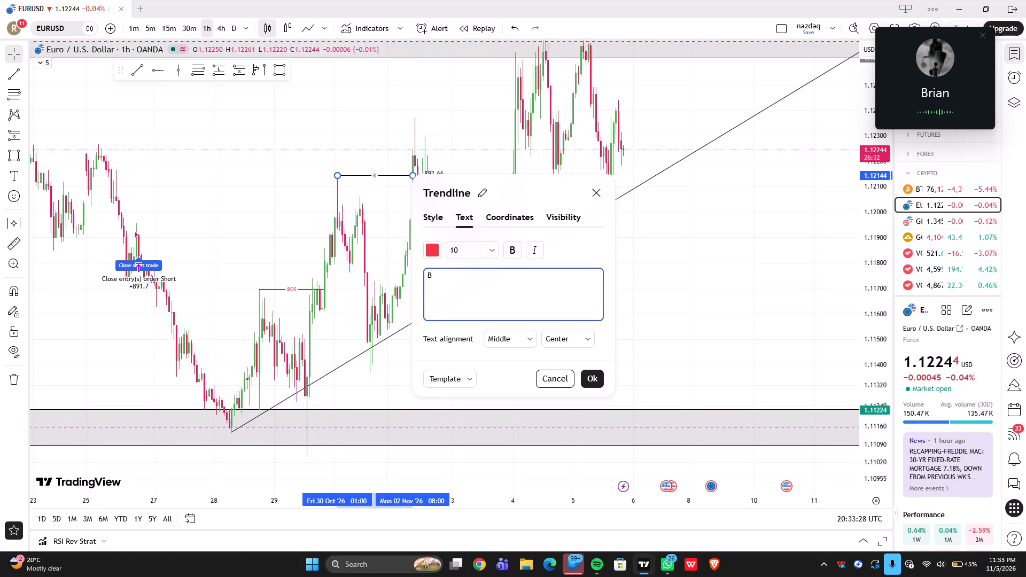
Finish labelling the level trend line from the 30 Oct '26 01:00 high as BOS.
type("S")
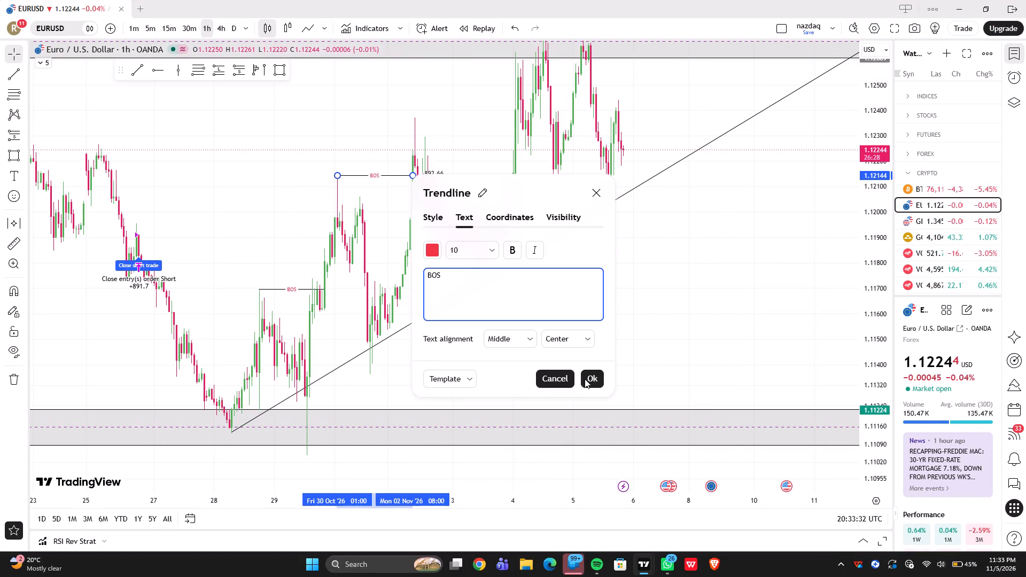
left_click(592, 374)
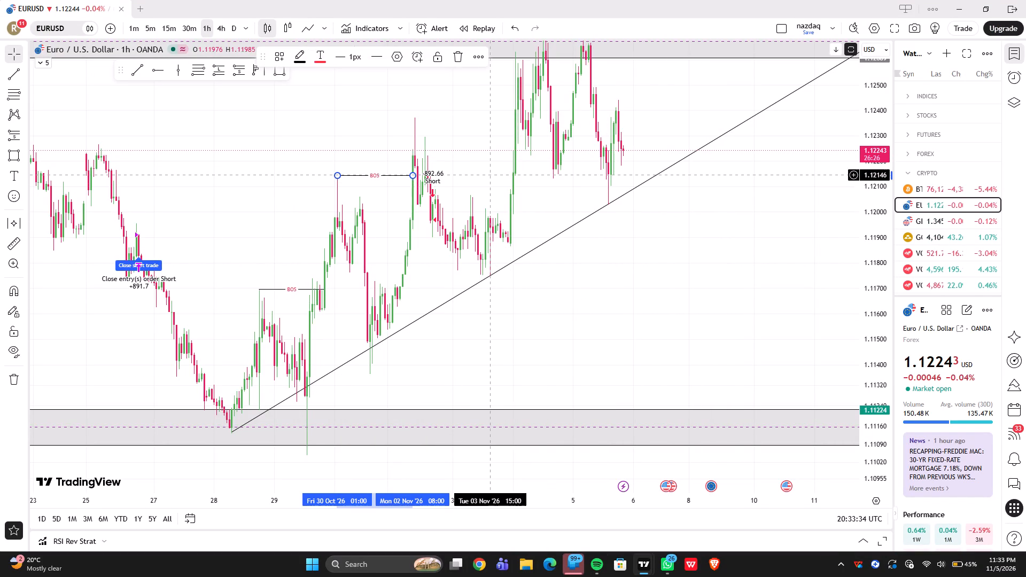
left_click(491, 175)
Draw a level trend line at about 1.12374 from the 2 Nov '26 09:00 high to 4 Nov 01:00 and label it BOS.
left_click_drag(491, 175, 451, 235)
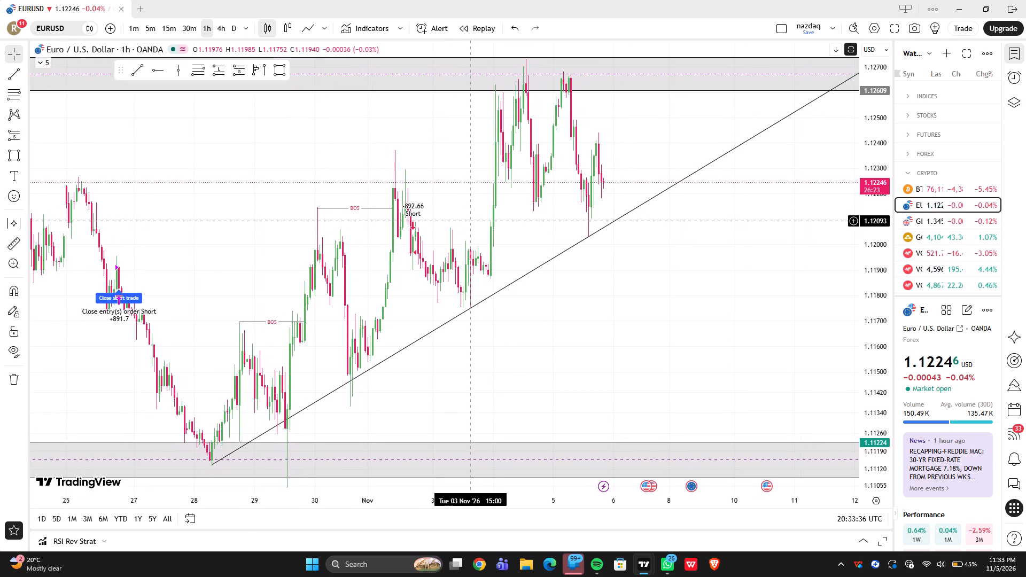
left_click_drag(451, 235, 442, 263)
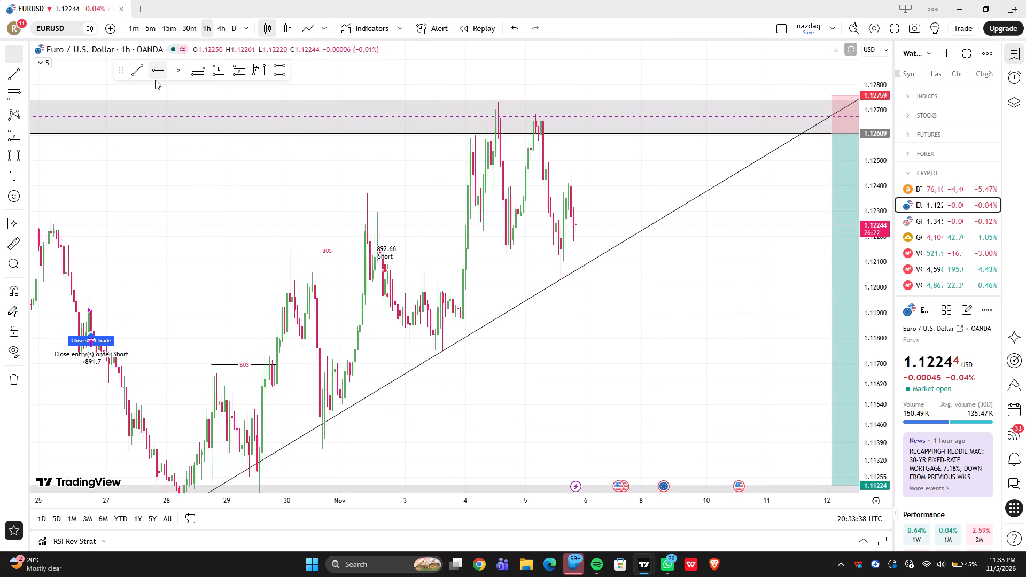
left_click(137, 74)
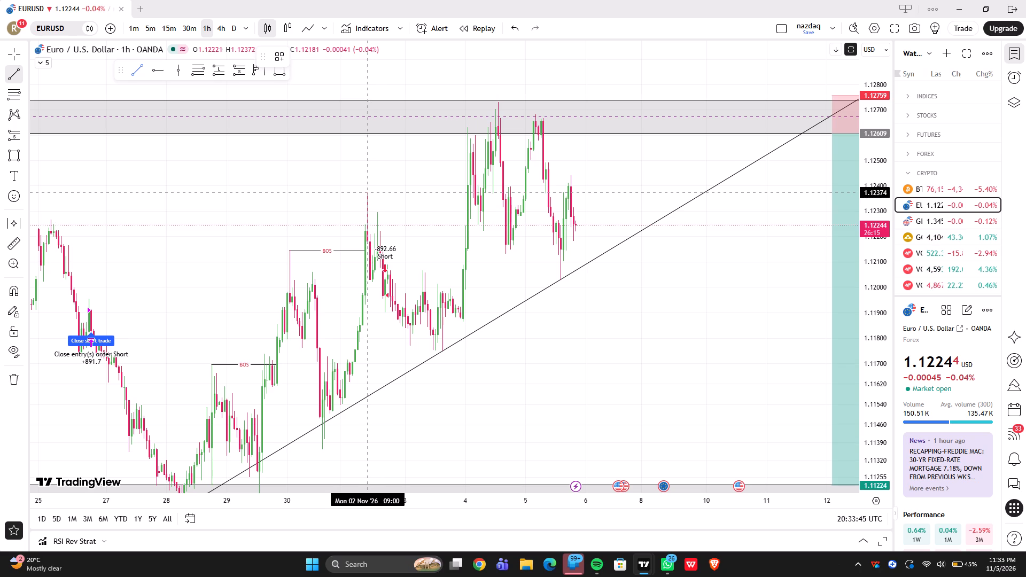
left_click(367, 192)
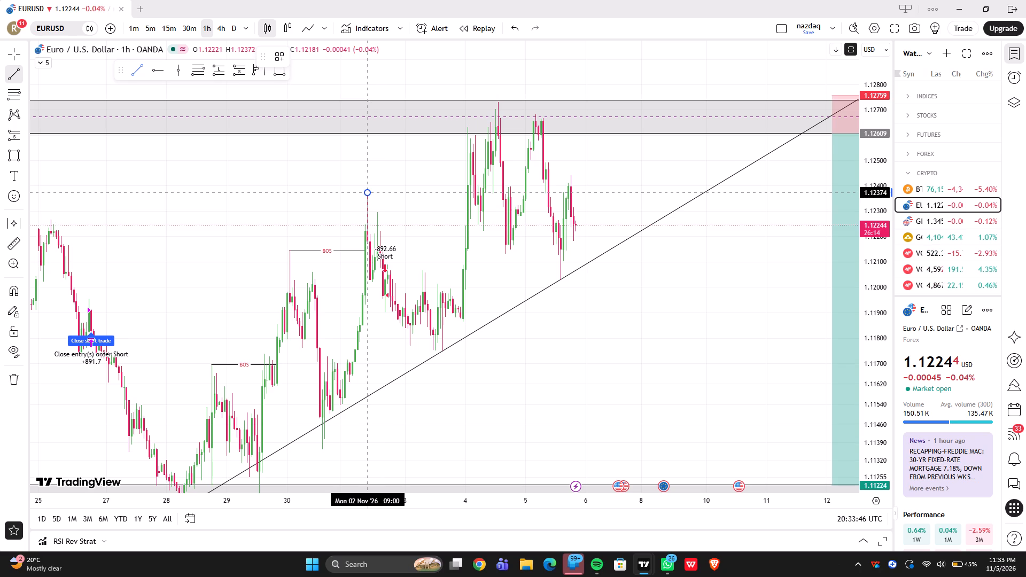
left_click(468, 204, "shift")
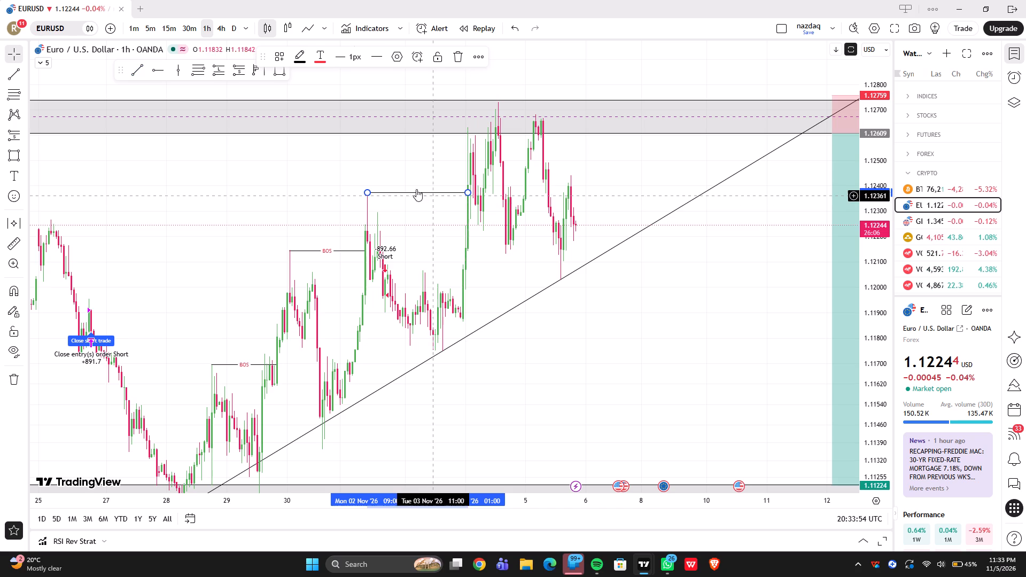
left_click(415, 191)
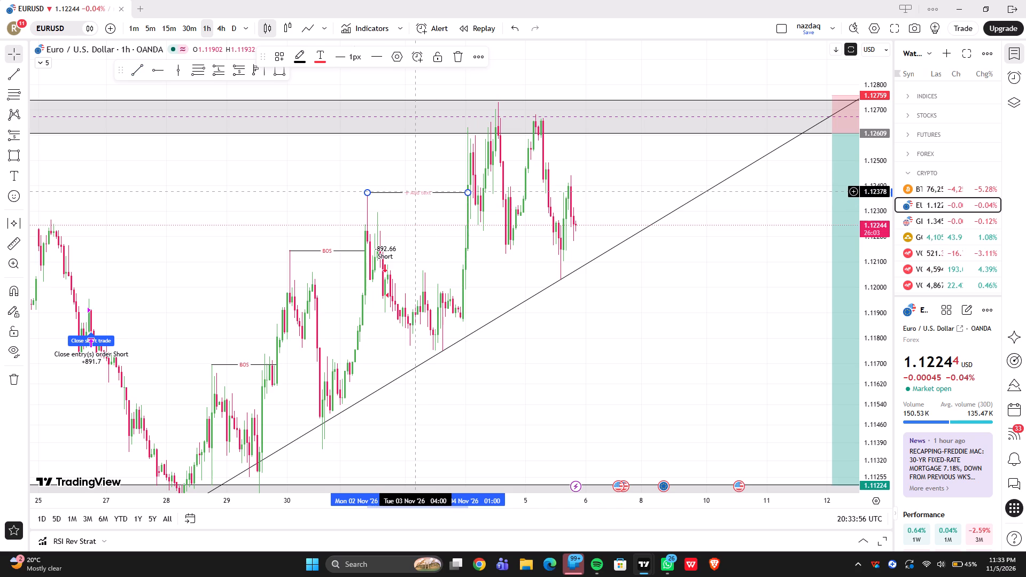
type("BOS")
left_click(232, 276)
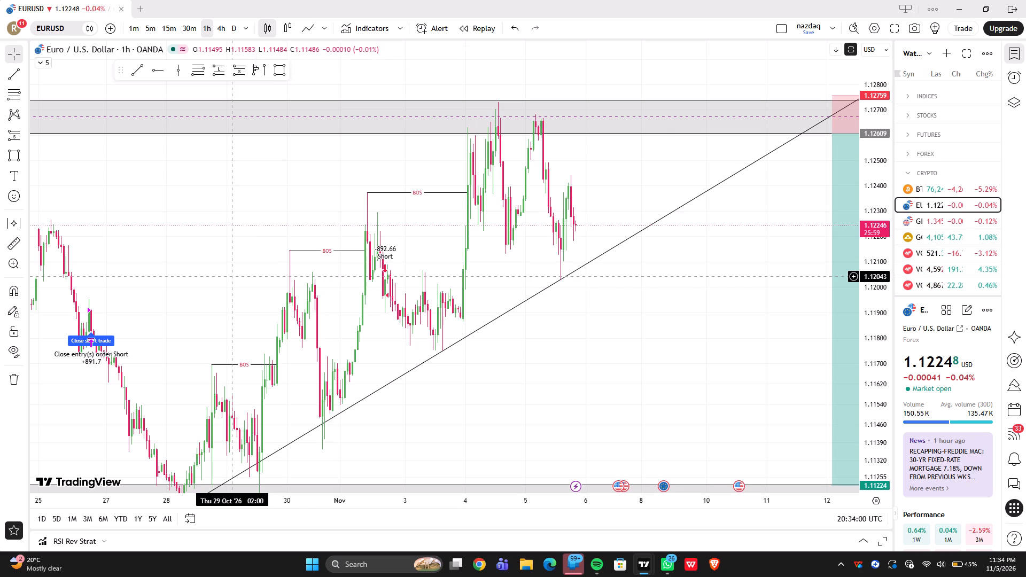
Examine the 1-hour EURUSD structure from the mid-October short trade through the three BOS levels to the latest candles.
left_click_drag(232, 276, 456, 258)
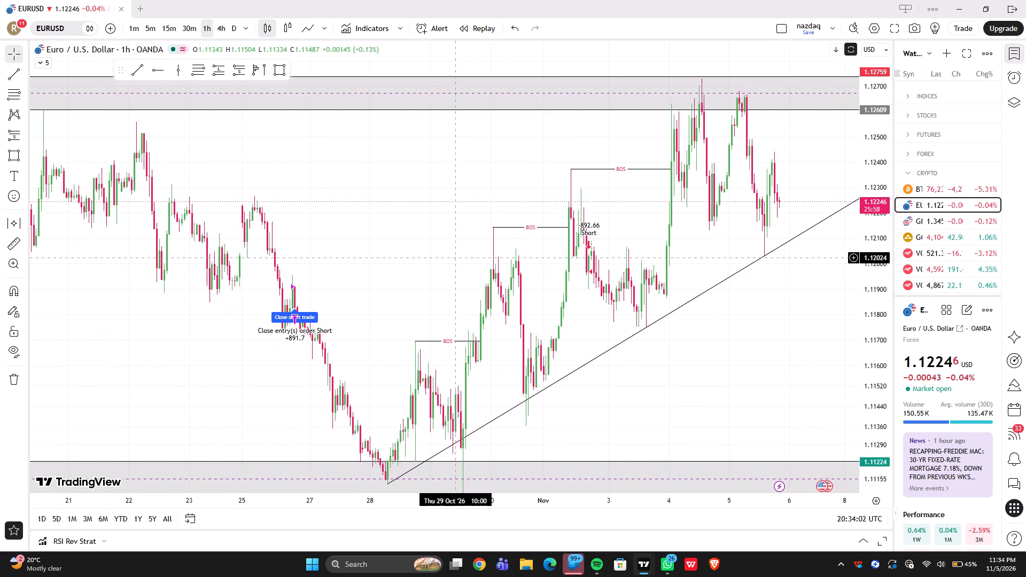
left_click_drag(356, 243, 450, 200)
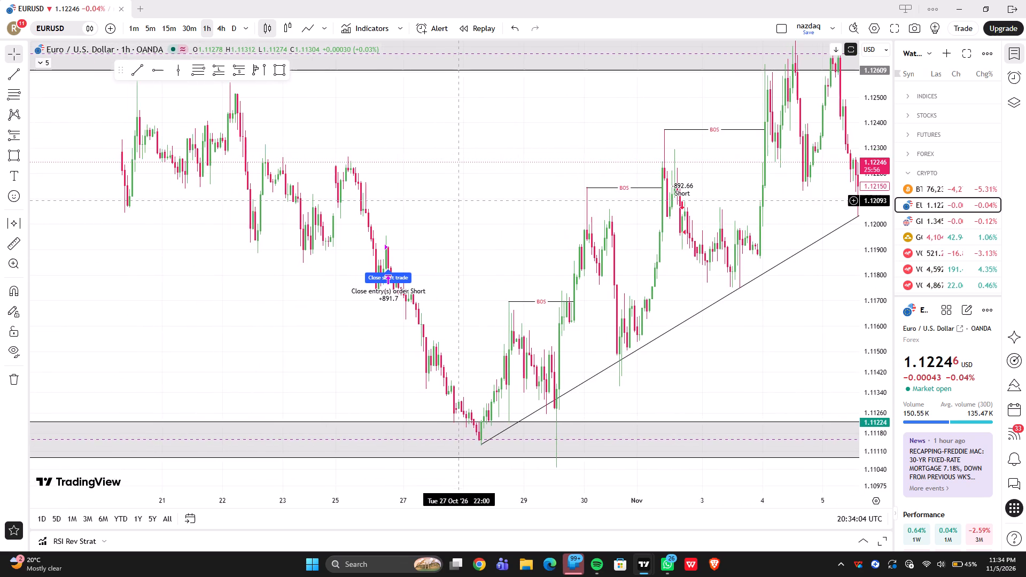
left_click_drag(450, 200, 447, 200)
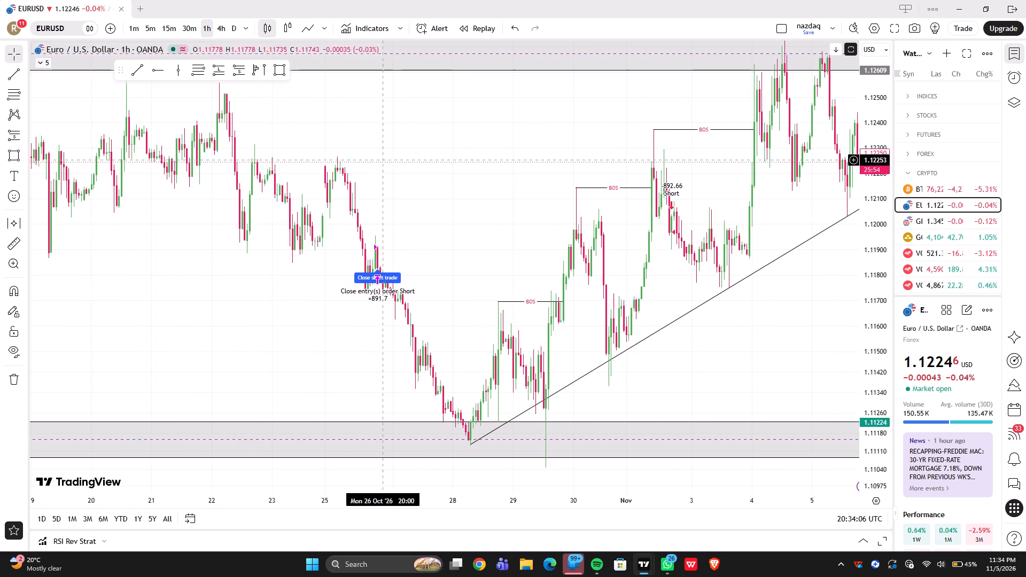
left_click_drag(285, 150, 540, 249)
left_click_drag(535, 249, 489, 213)
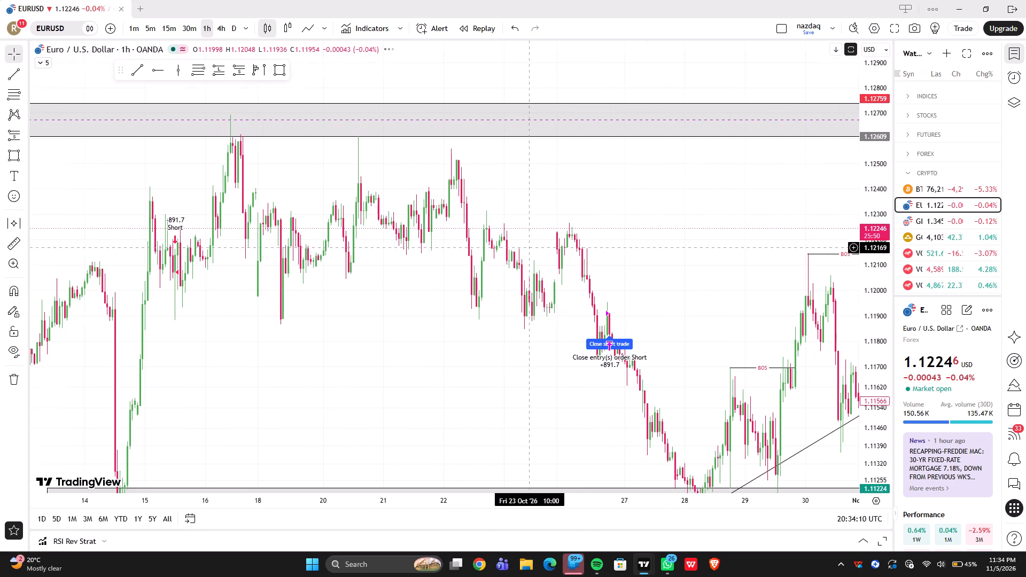
left_click_drag(489, 213, 294, 175)
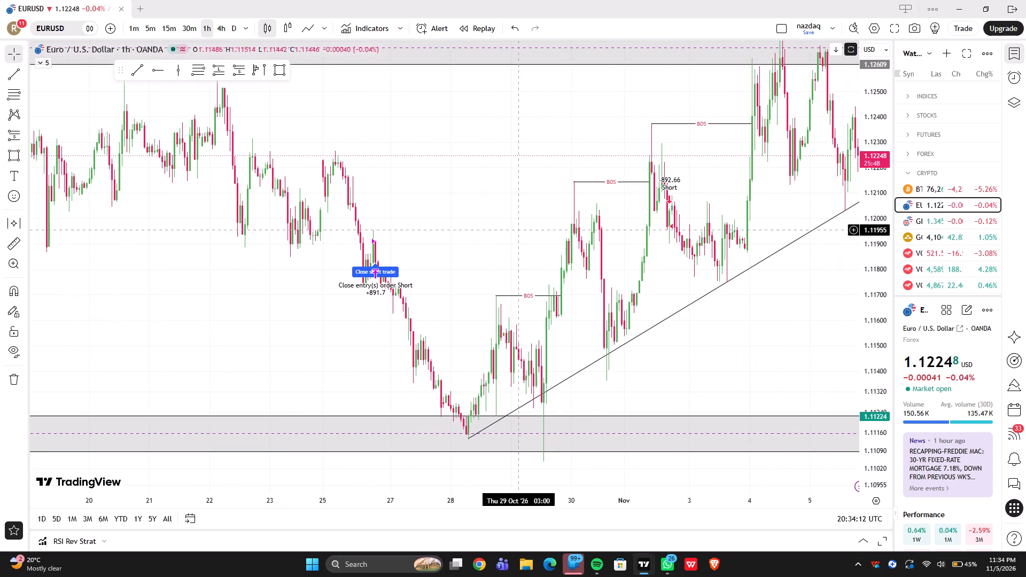
left_click_drag(518, 228, 339, 180)
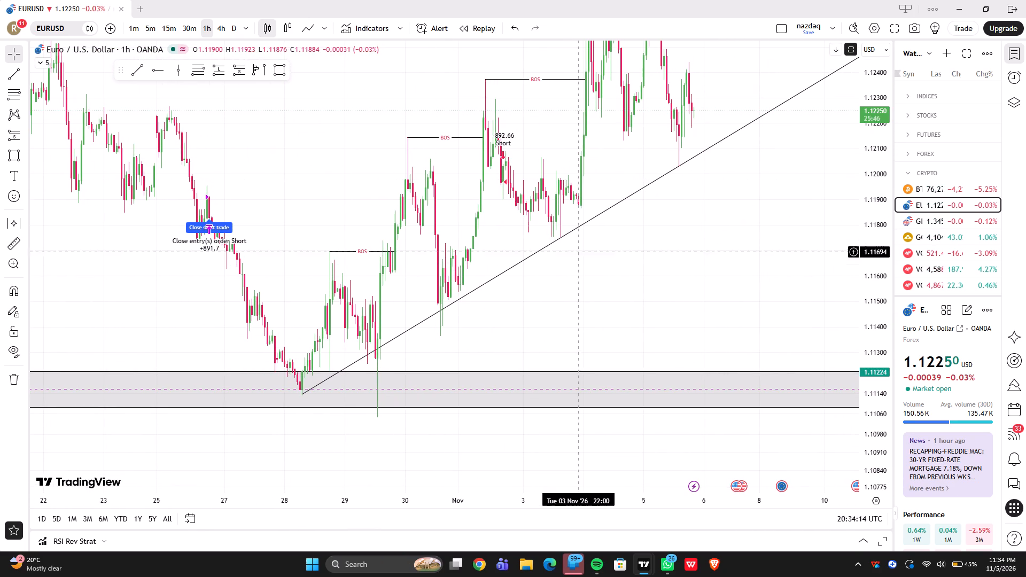
left_click_drag(645, 135, 559, 221)
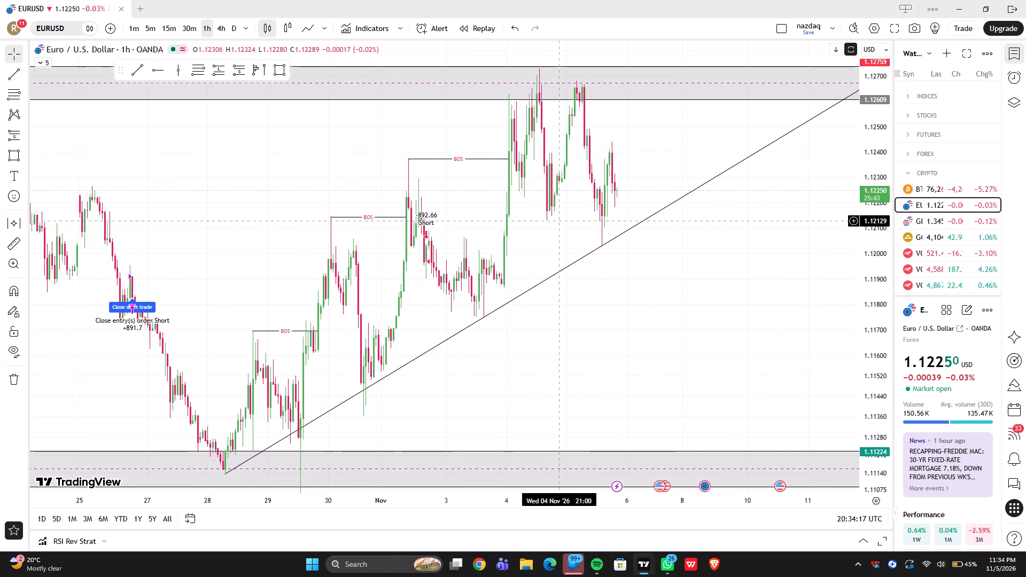
left_click_drag(559, 221, 558, 221)
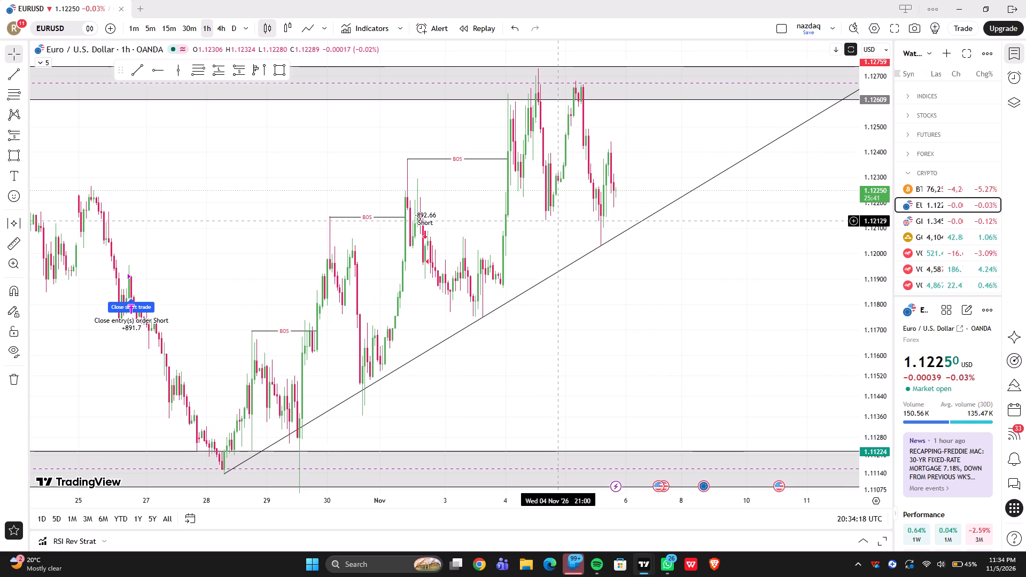
left_click_drag(558, 221, 546, 224)
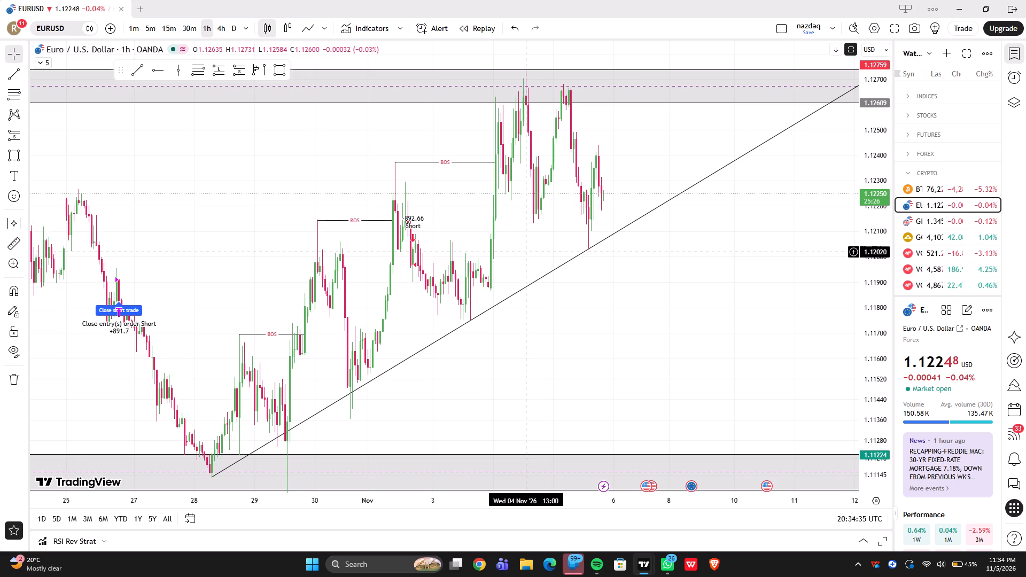
left_click_drag(526, 252, 510, 249)
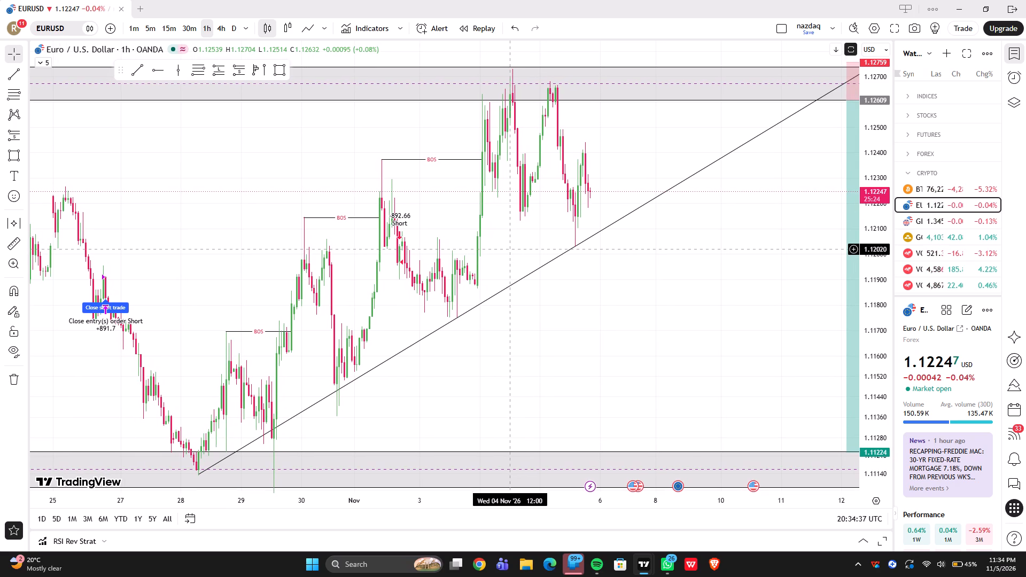
left_click_drag(510, 249, 509, 249)
Restore the RSI pane below the price chart and compare its signals with the EURUSD swings along the rising trend line.
double_click(509, 249)
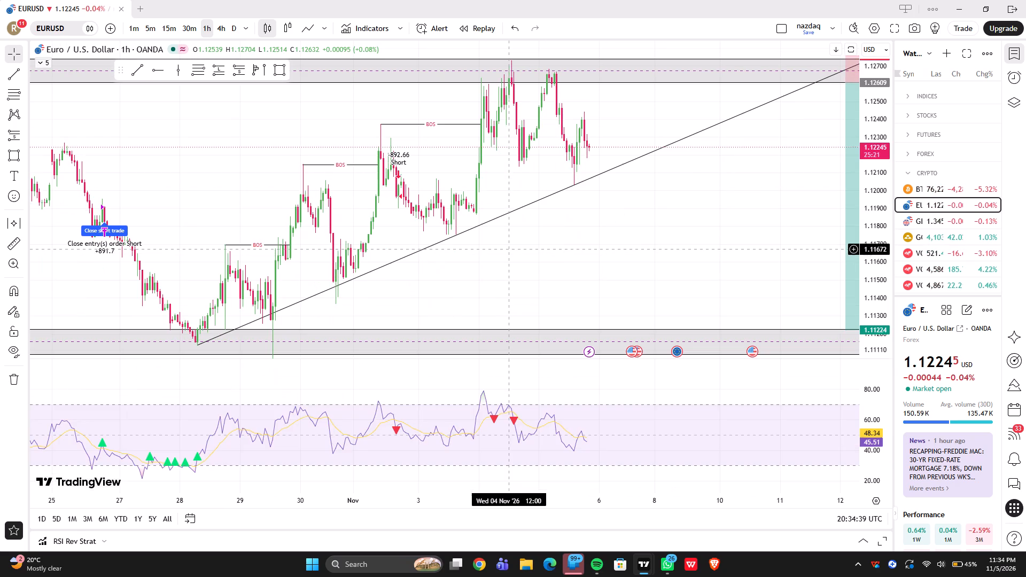
left_click_drag(532, 256, 532, 288)
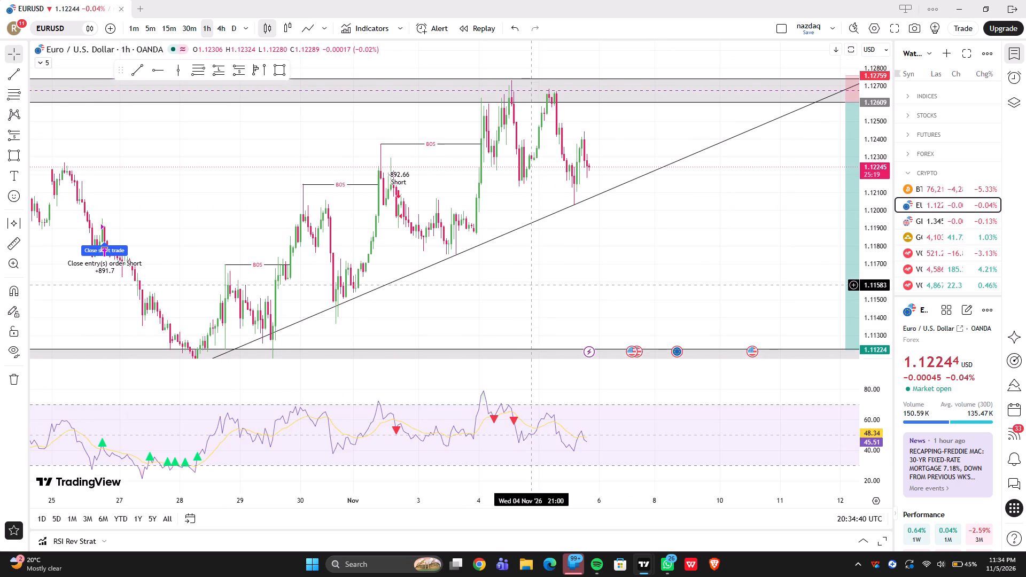
left_click_drag(532, 288, 535, 276)
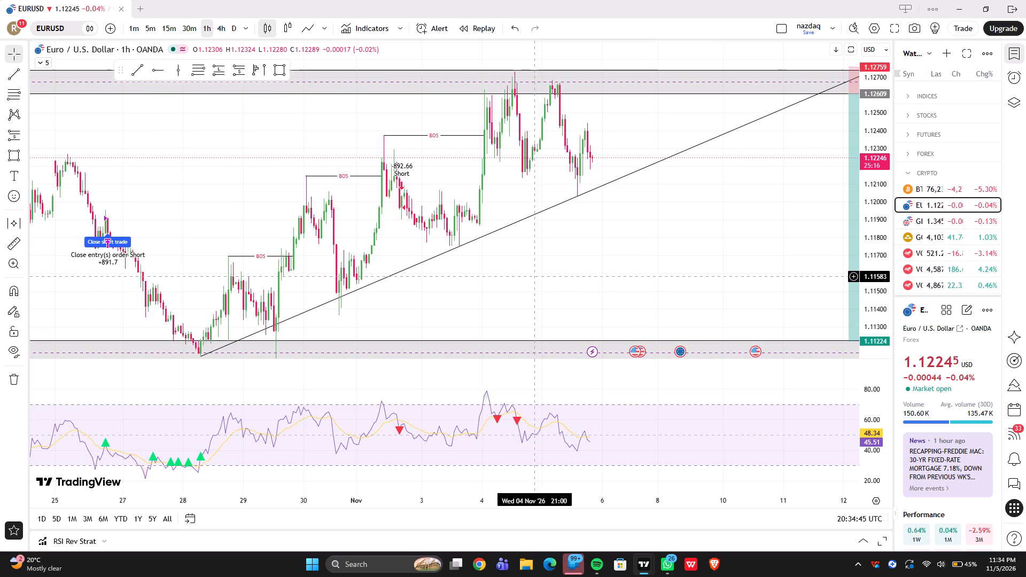
left_click_drag(535, 276, 601, 204)
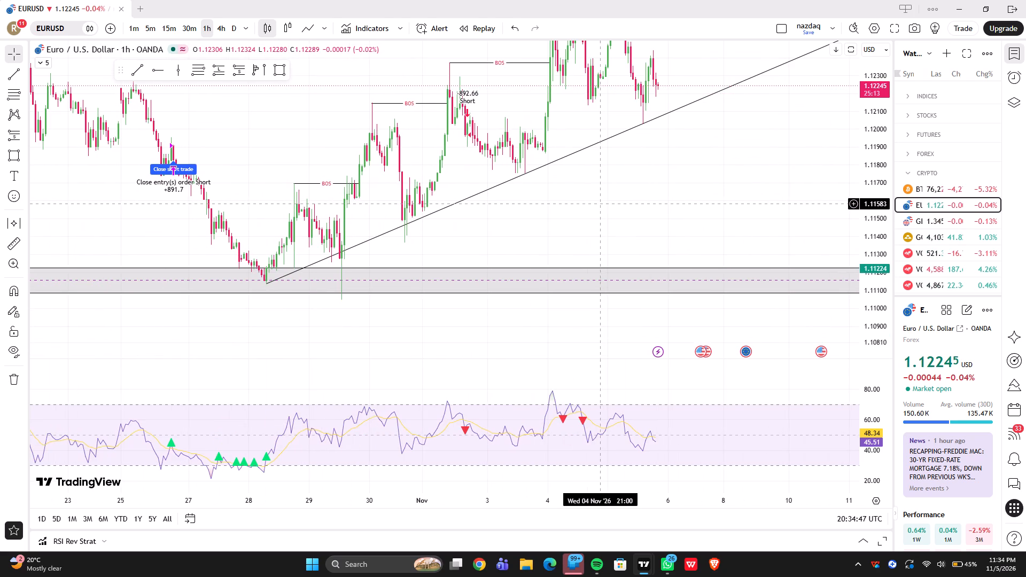
left_click_drag(601, 204, 495, 290)
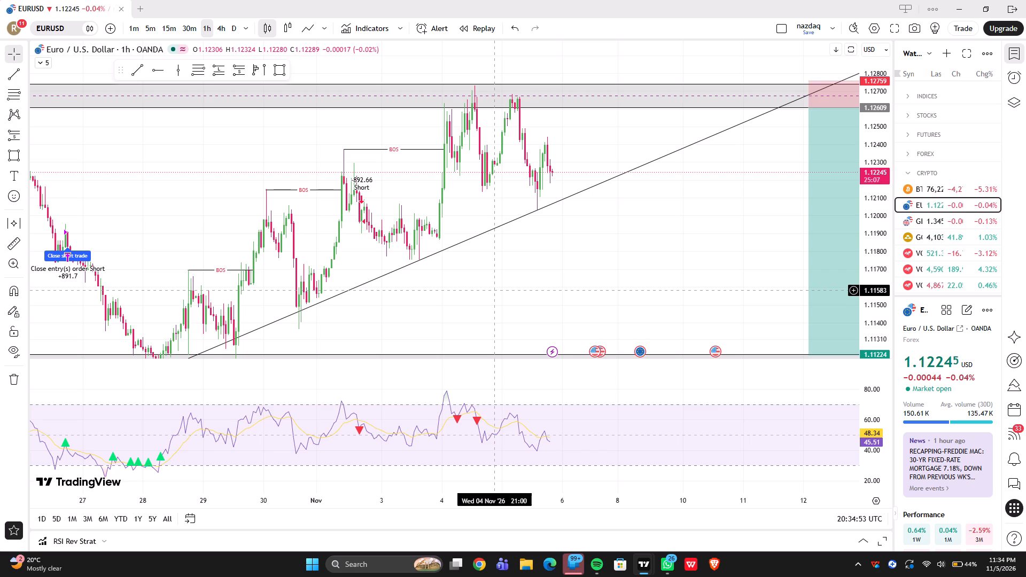
left_click_drag(495, 290, 508, 278)
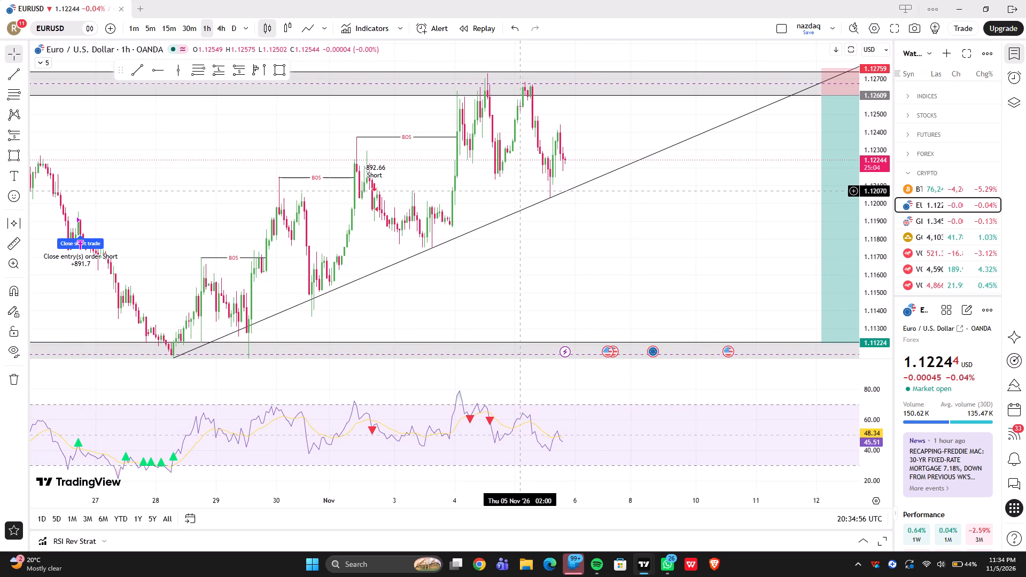
left_click_drag(522, 175, 531, 211)
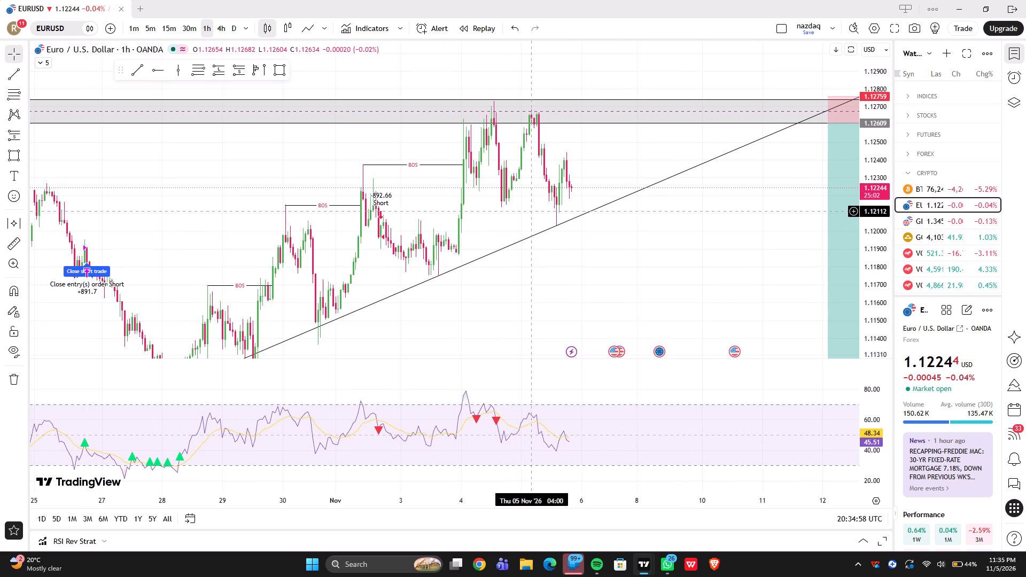
left_click_drag(531, 211, 545, 205)
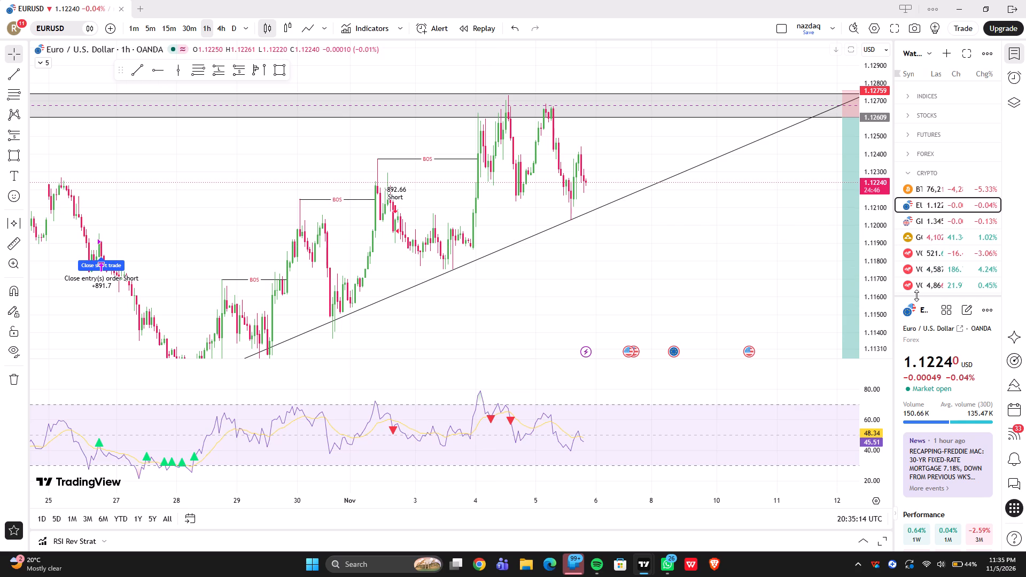
Switch to the GBPUSD chart and examine its 1-hour October short trades with the price pane maximised.
left_click(946, 218)
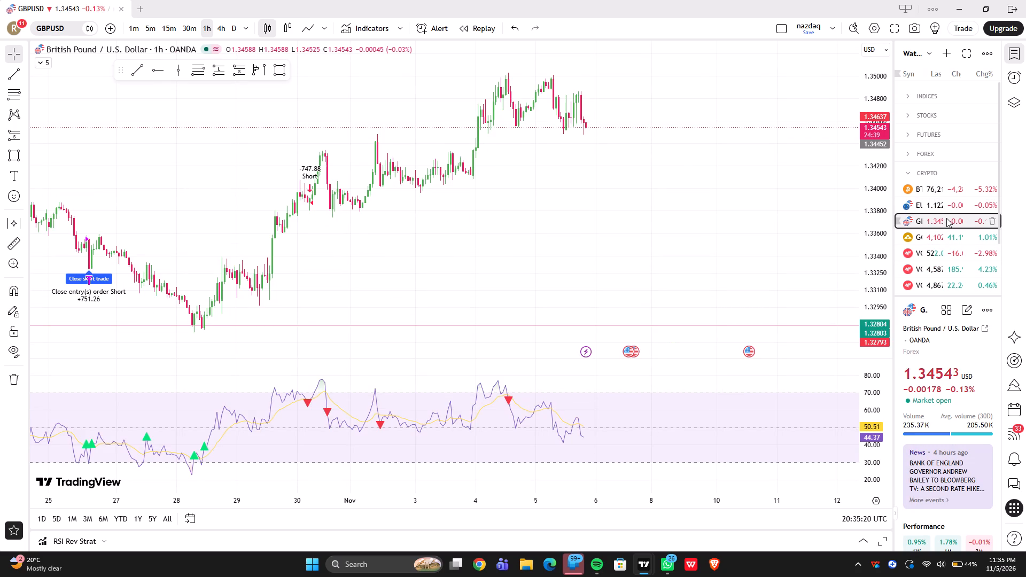
left_click_drag(437, 309, 608, 222)
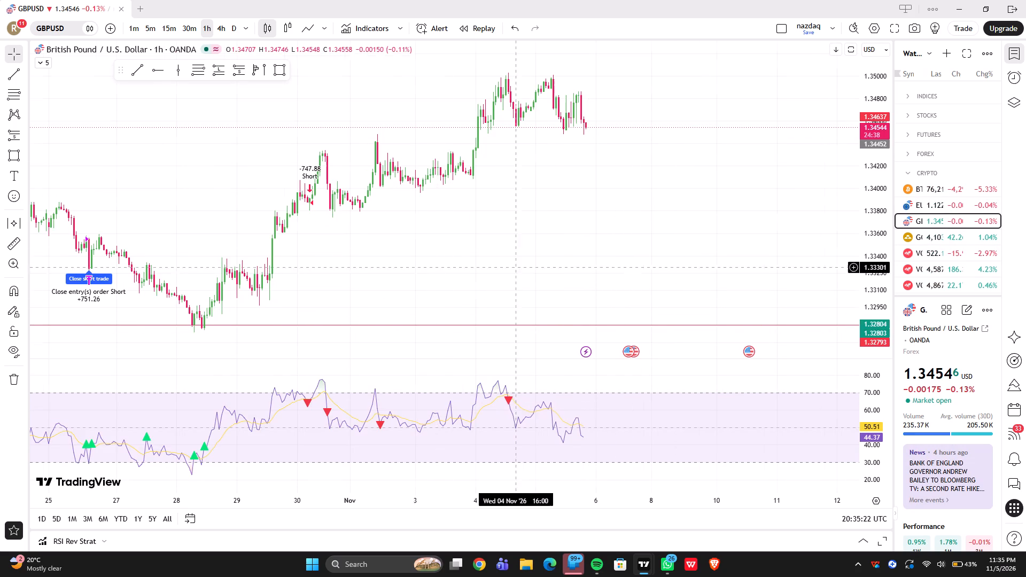
left_click_drag(608, 222, 679, 196)
double_click(244, 357)
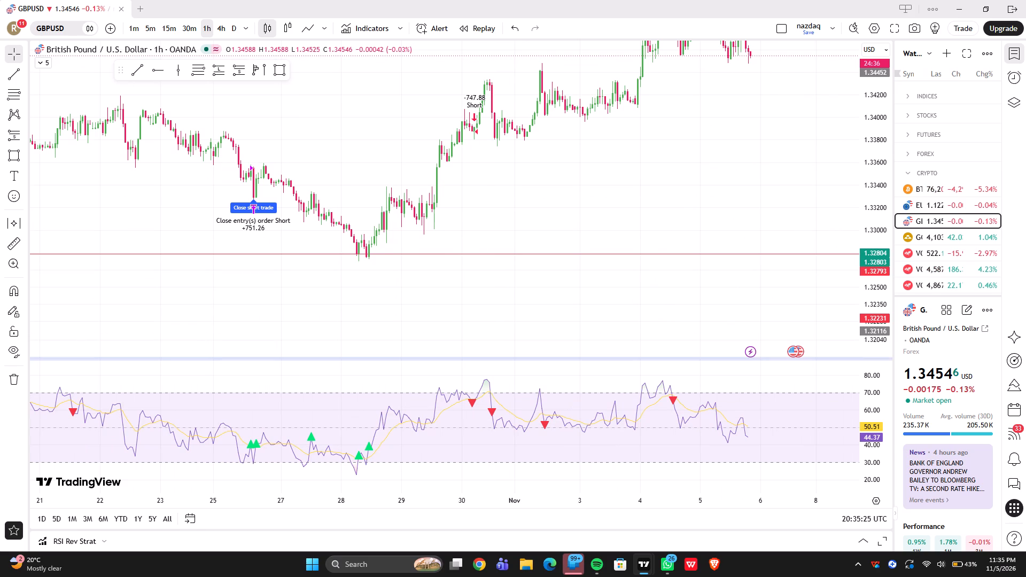
left_click_drag(190, 315, 706, 131)
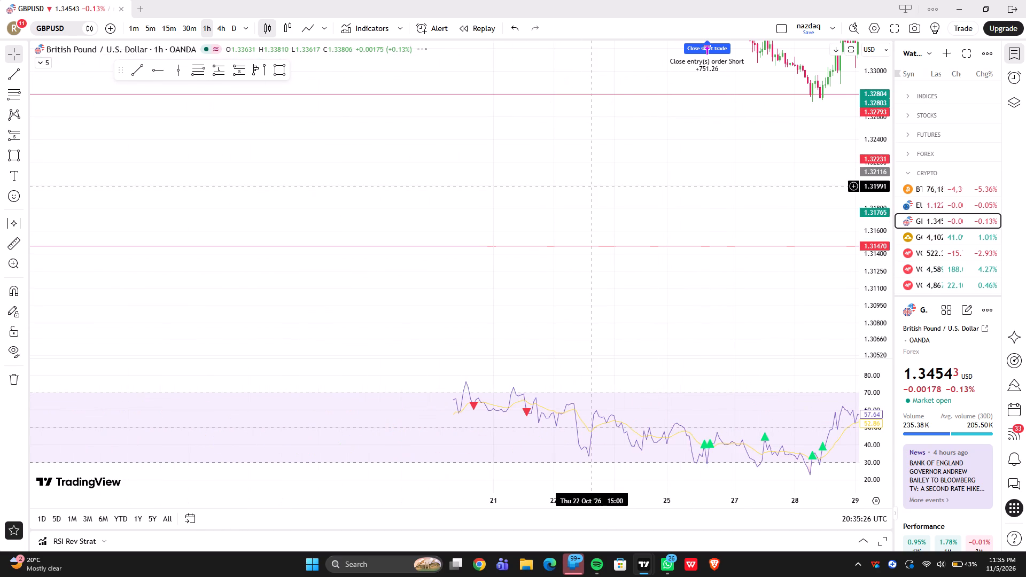
double_click(590, 186)
left_click_drag(312, 288, 332, 321)
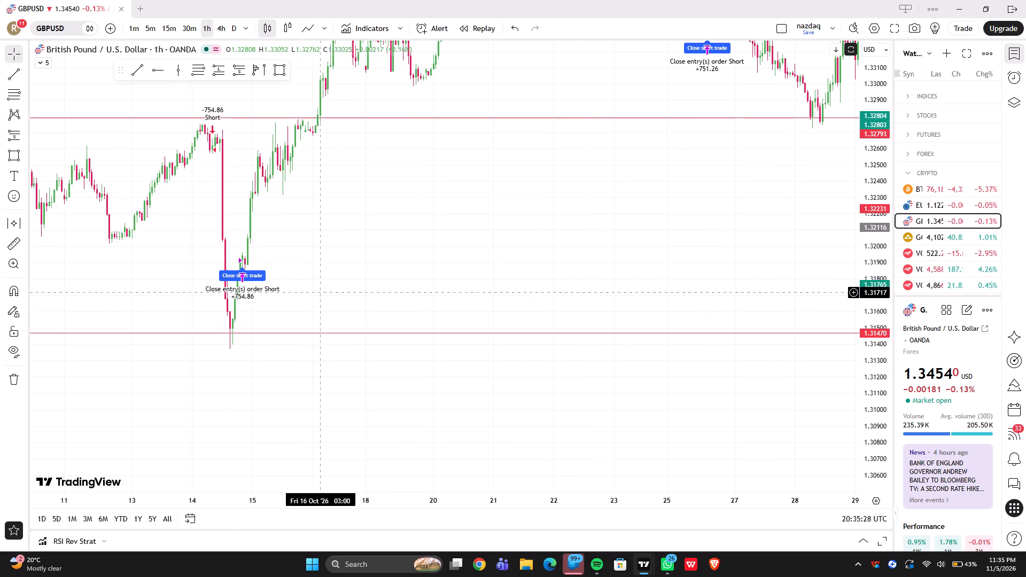
left_click_drag(332, 321, 216, 394)
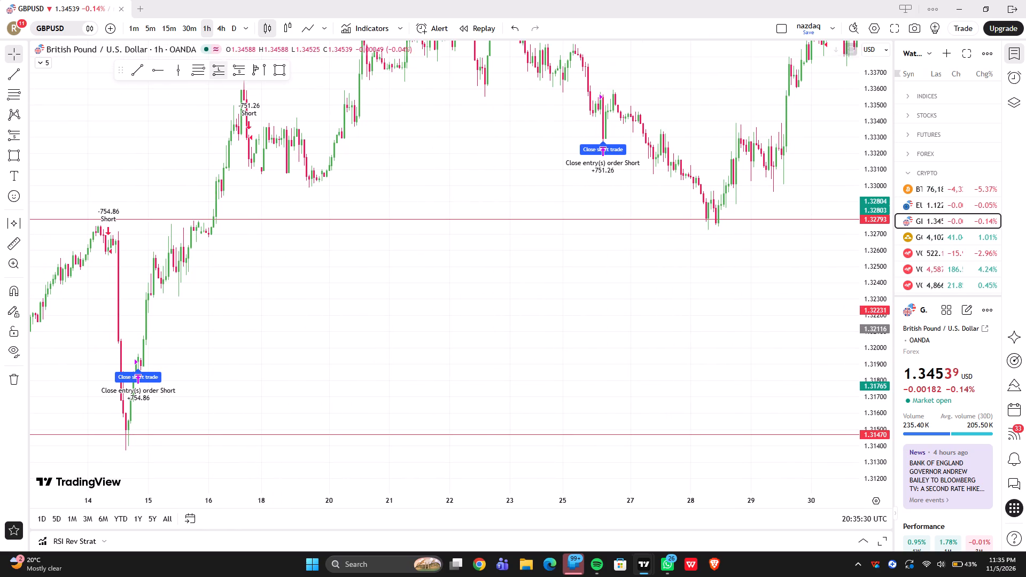
Examine the daily GBPUSD structure from late 2025 to November 2026 against the existing trend lines and levels, comparing it briefly with the 1-hour view.
left_click(236, 34)
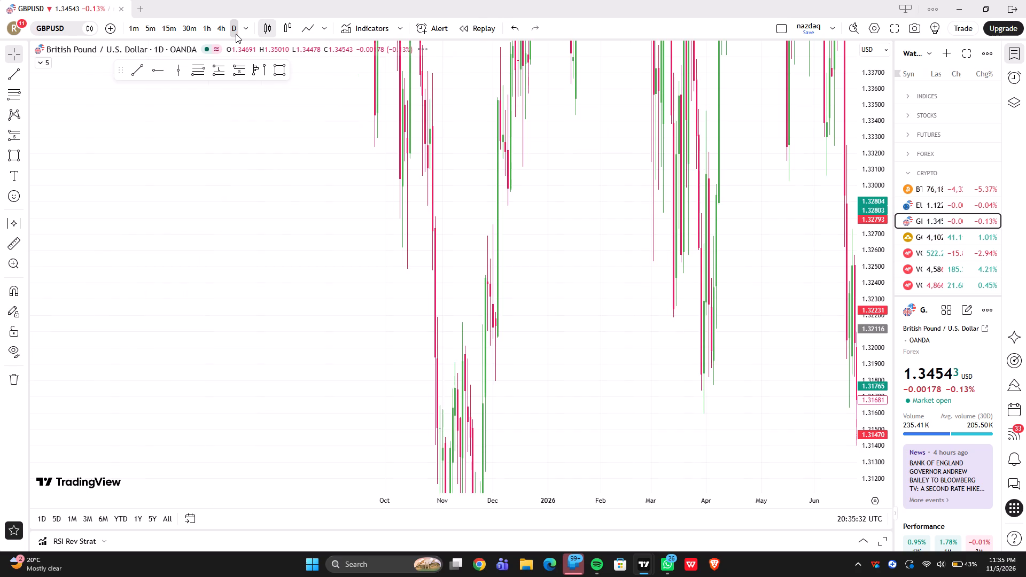
left_click_drag(869, 92, 805, 430)
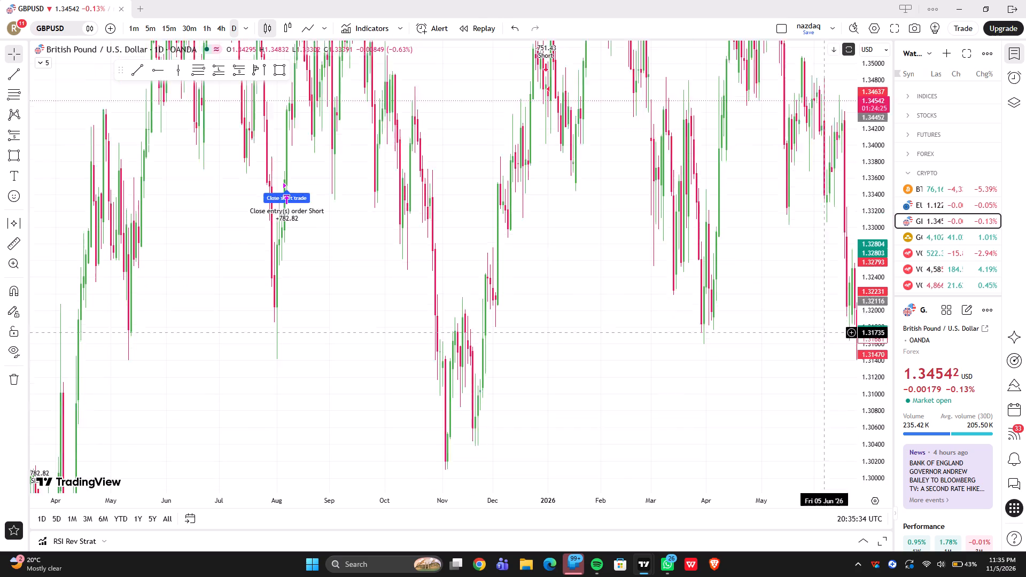
left_click(900, 231)
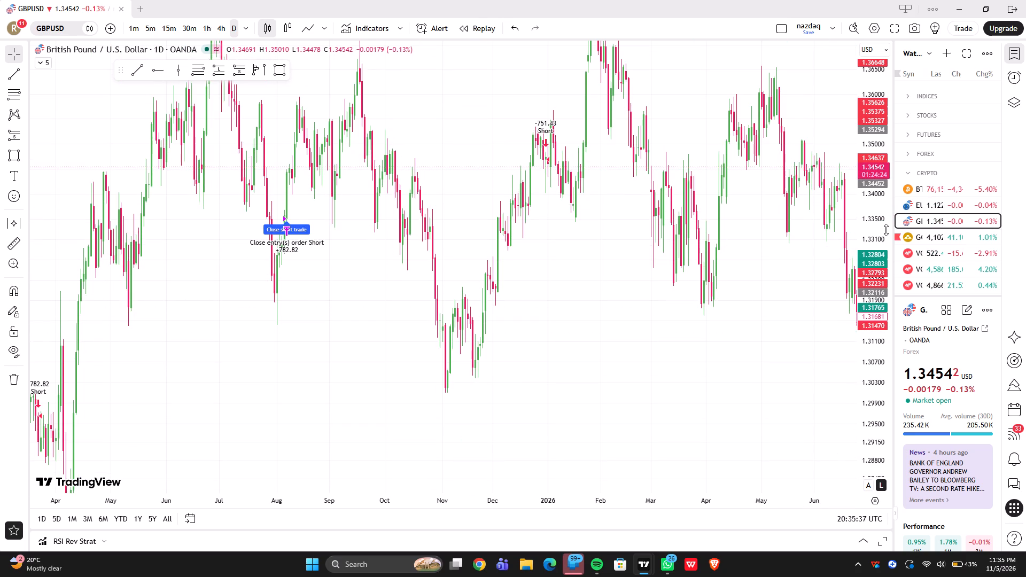
left_click_drag(869, 216, 867, 425)
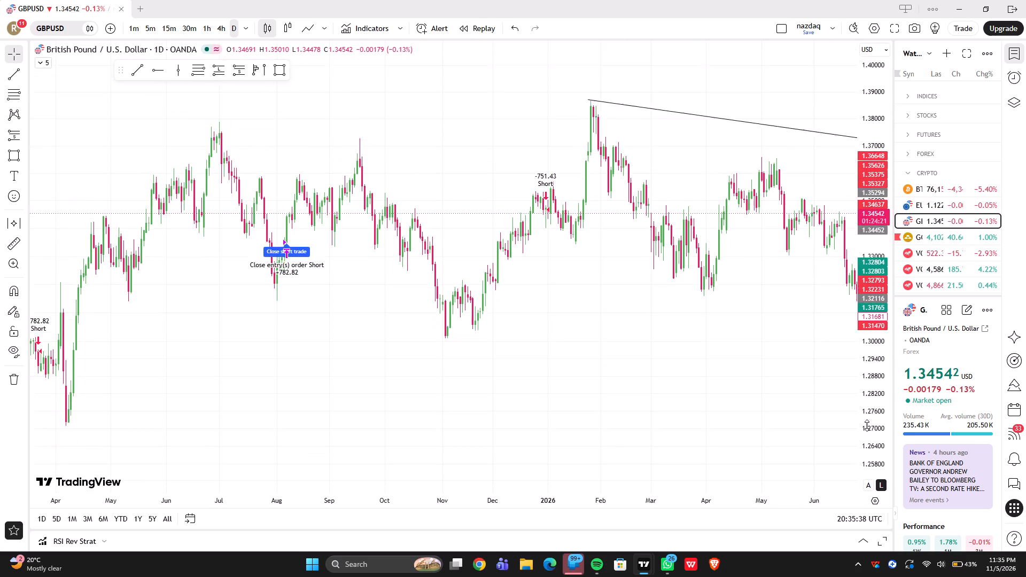
left_click_drag(867, 425, 867, 428)
left_click_drag(789, 301, 456, 296)
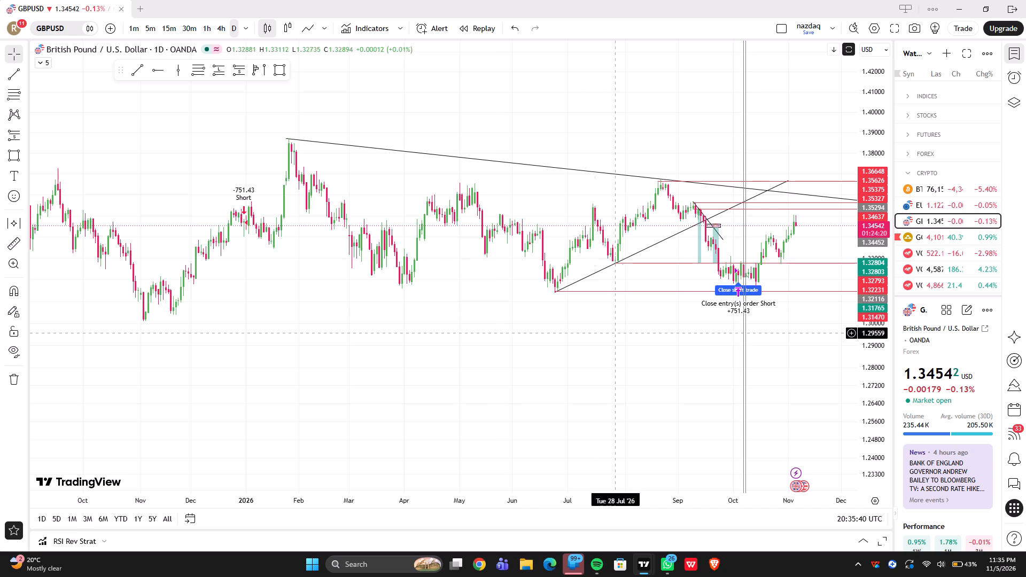
left_click_drag(640, 337, 559, 312)
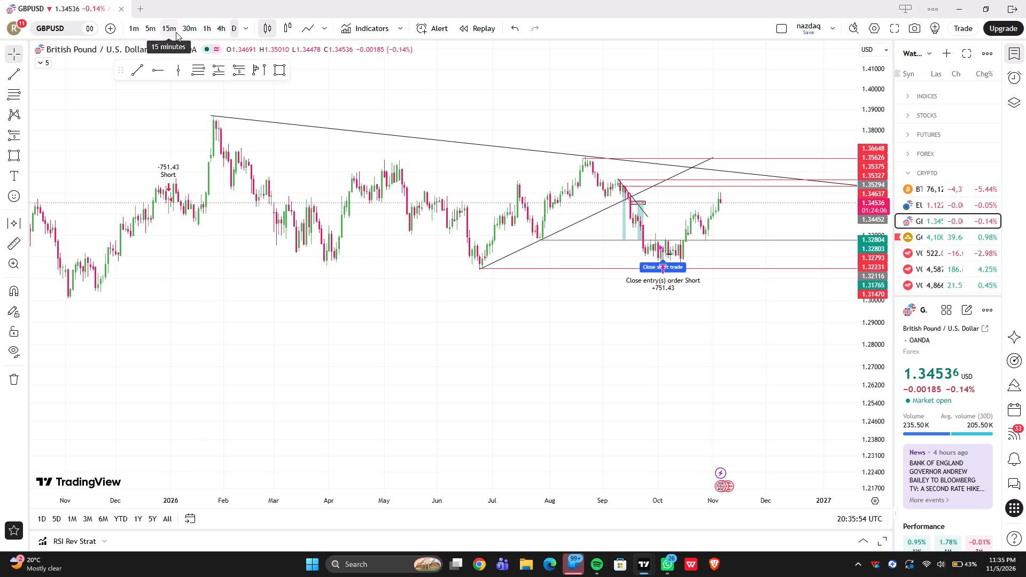
left_click(208, 31)
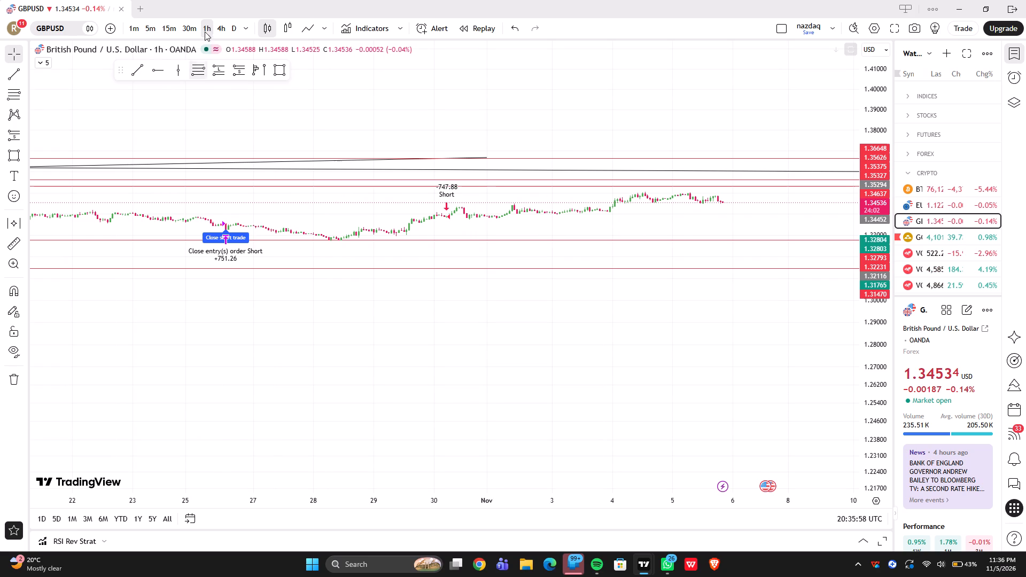
left_click(233, 22)
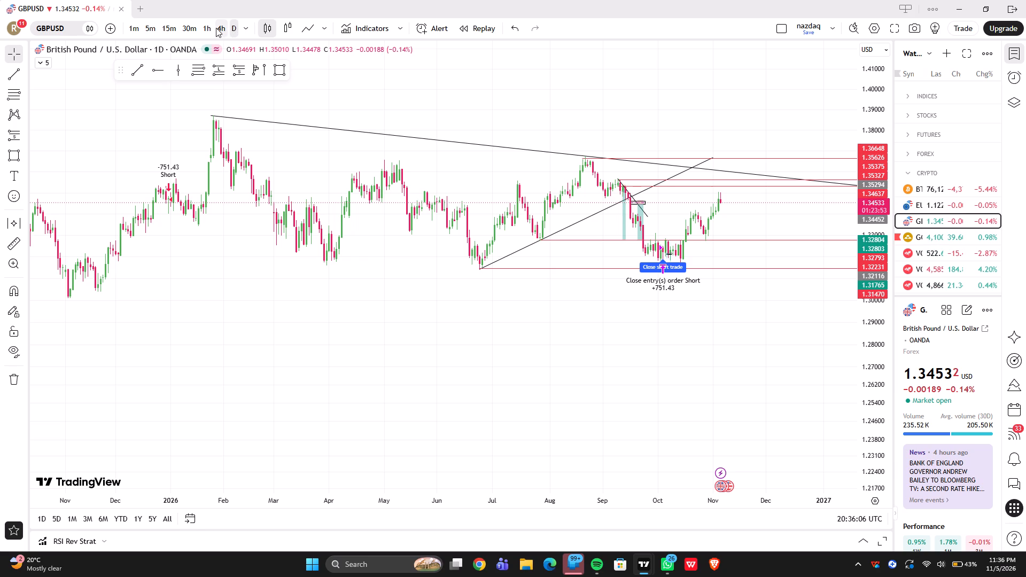
Switch GBPUSD to the 1-hour timeframe and examine its short trades and swings from mid-October to the latest candles.
left_click(208, 28)
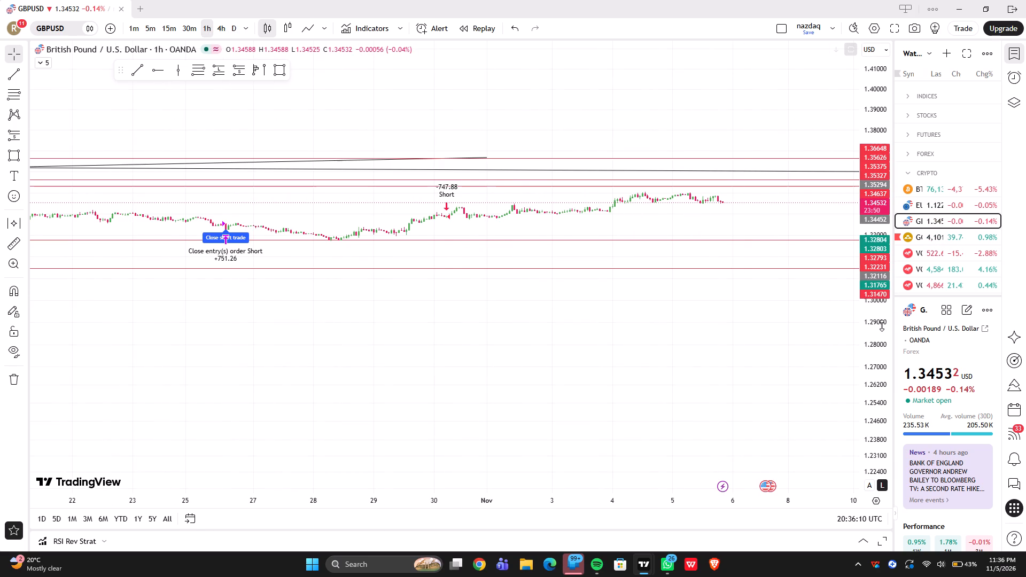
left_click_drag(882, 325, 864, 141)
left_click_drag(887, 403, 900, 122)
left_click_drag(467, 98, 480, 142)
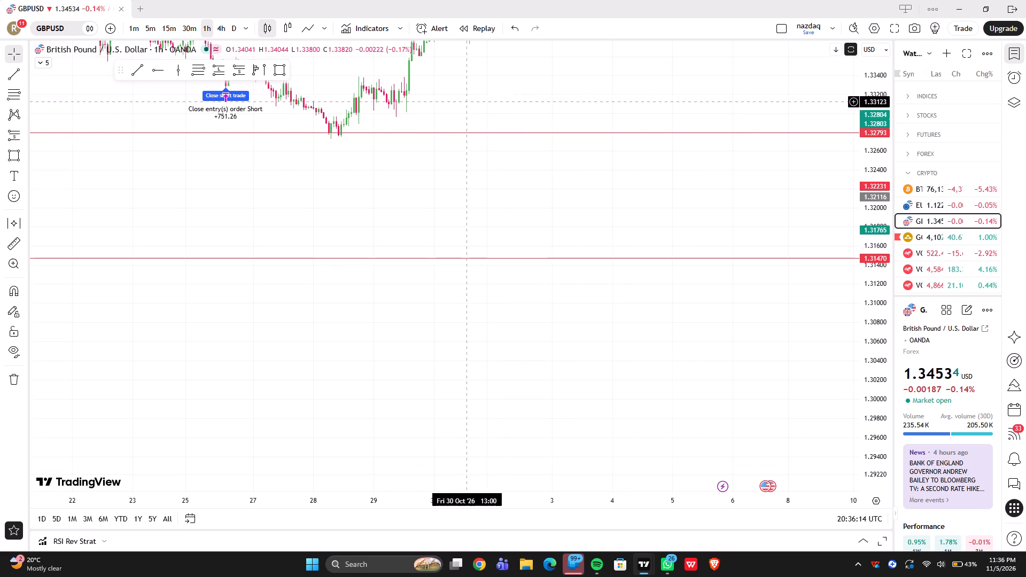
left_click_drag(480, 142, 576, 324)
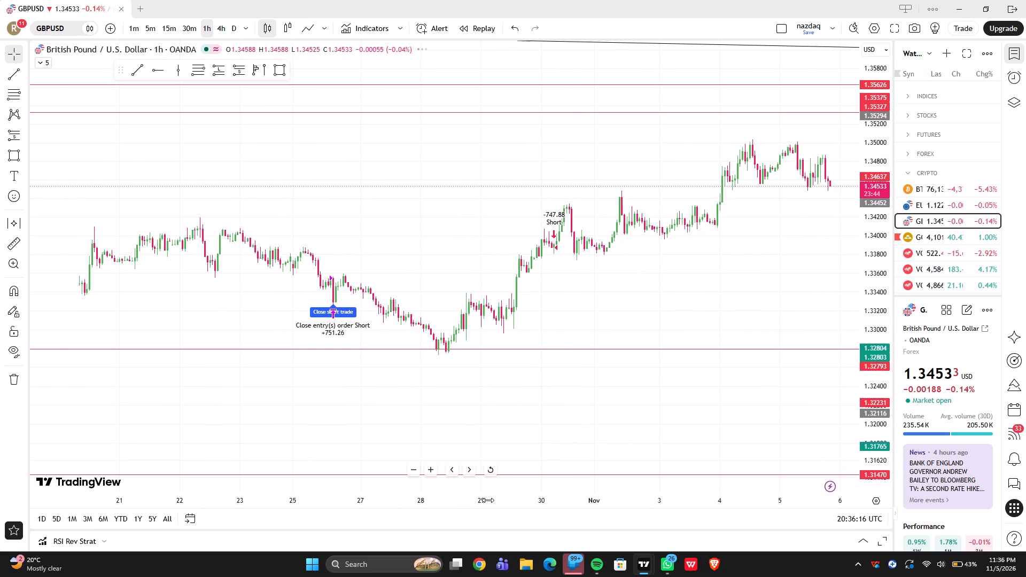
left_click_drag(488, 500, 595, 483)
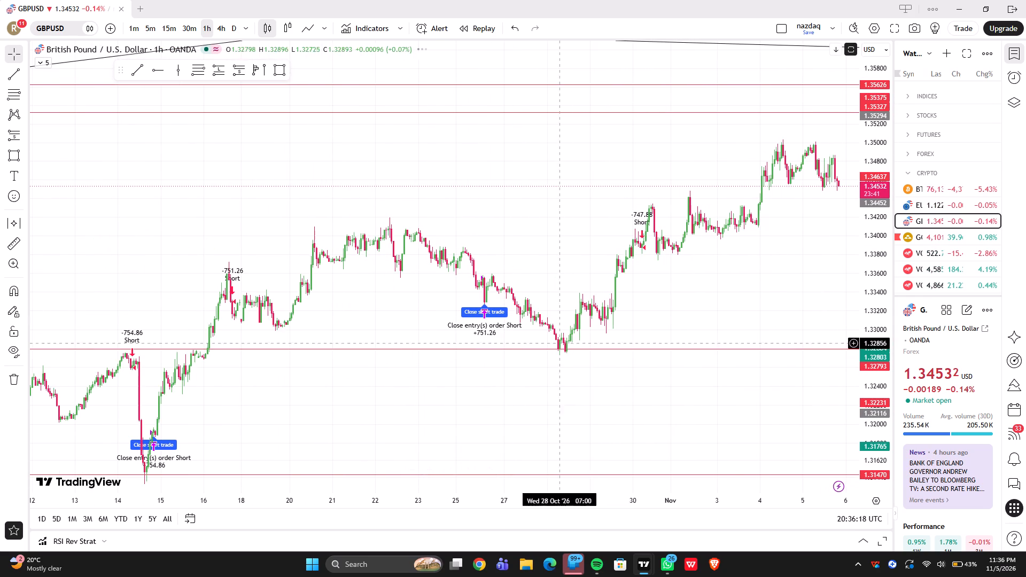
left_click_drag(557, 290, 499, 296)
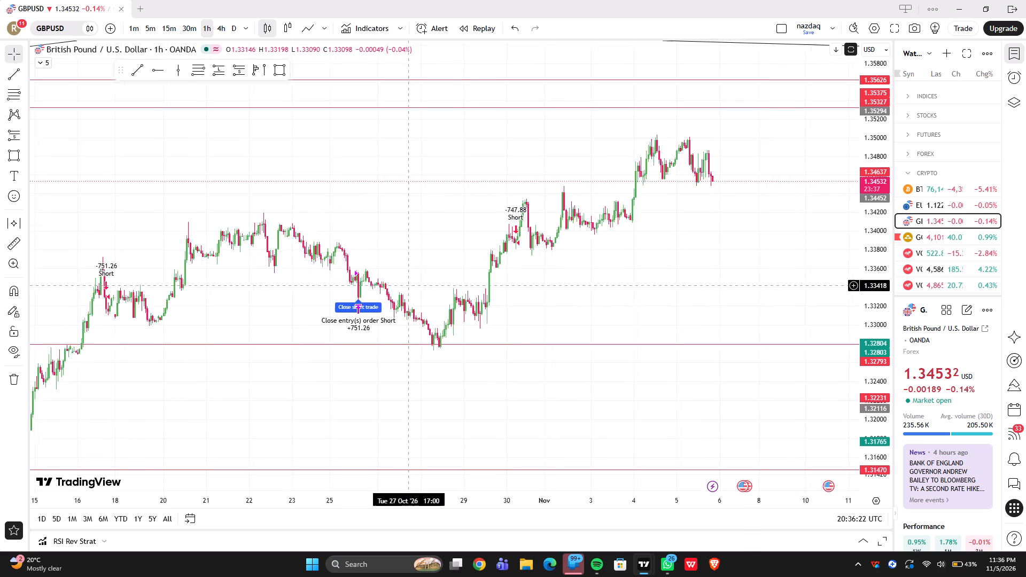
left_click_drag(499, 296, 533, 298)
left_click_drag(333, 326, 547, 251)
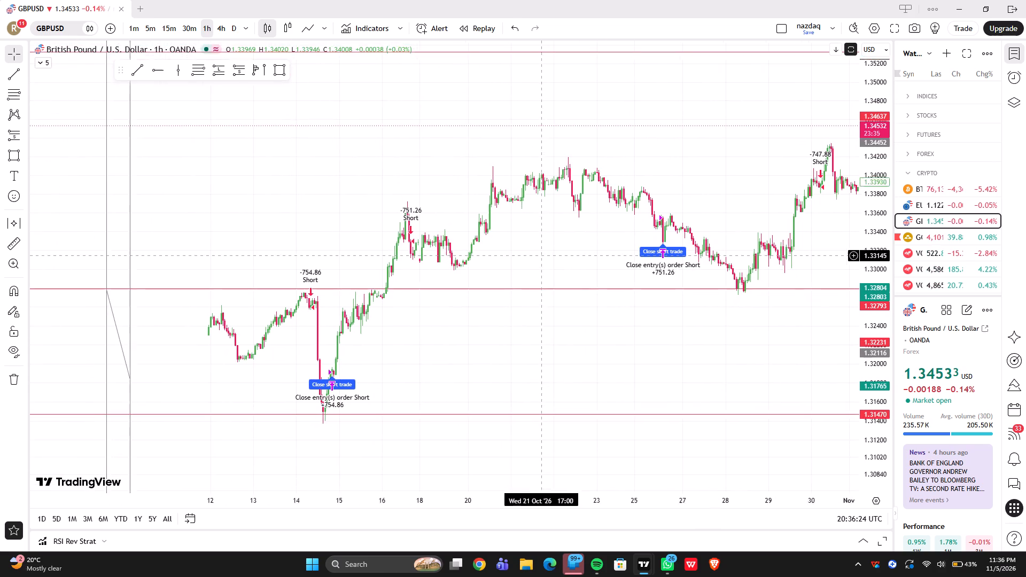
left_click_drag(547, 251, 555, 212)
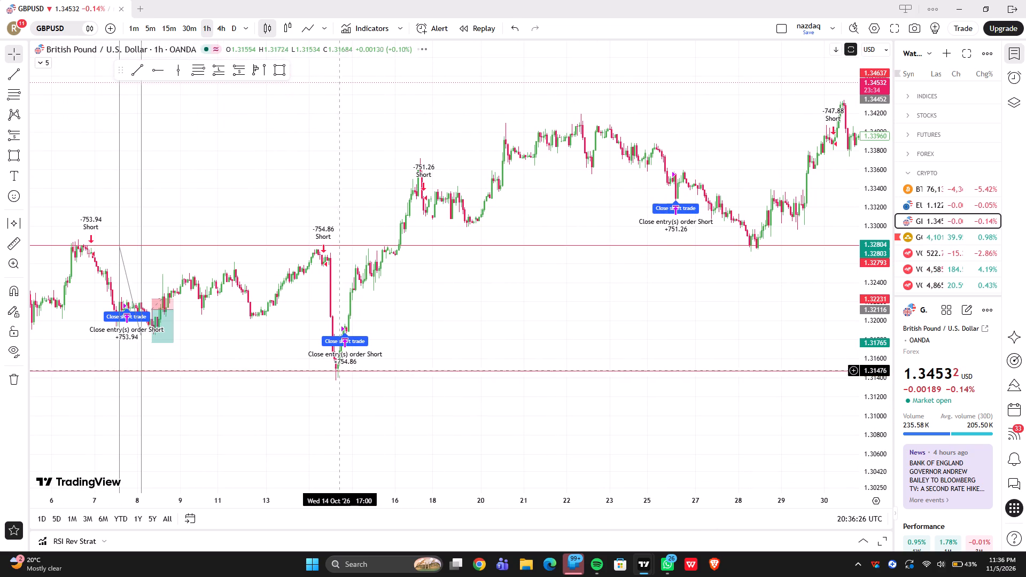
Examine the 1-hour GBPUSD short trades from late September to mid-October between the two horizontal levels.
left_click_drag(268, 339, 391, 320)
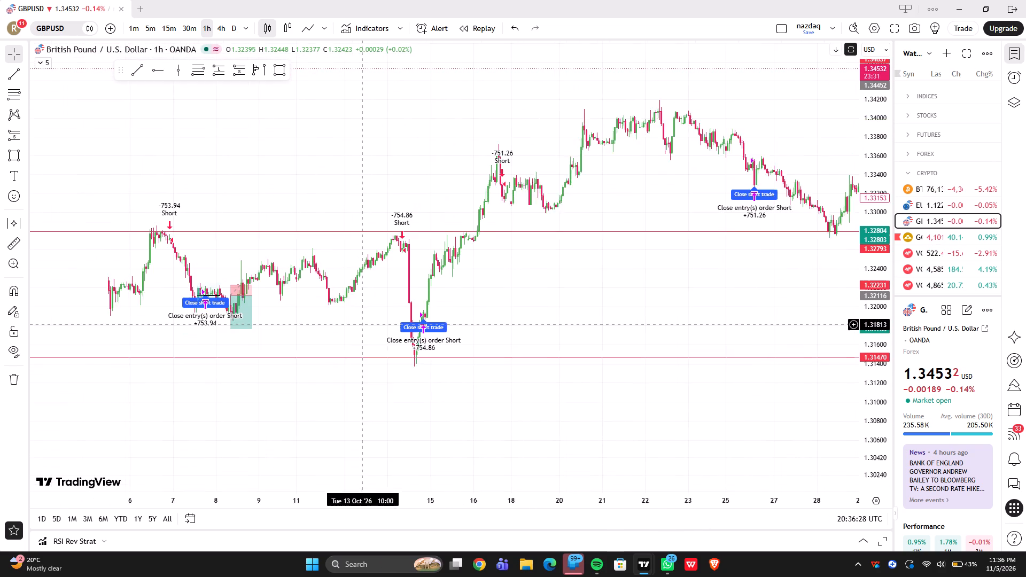
left_click_drag(391, 320, 370, 316)
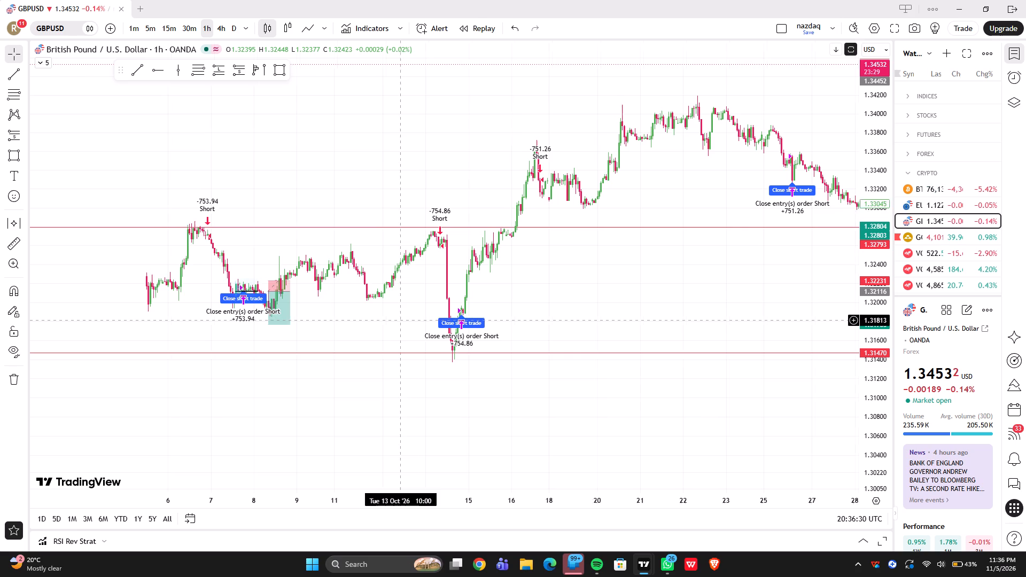
left_click_drag(370, 316, 259, 322)
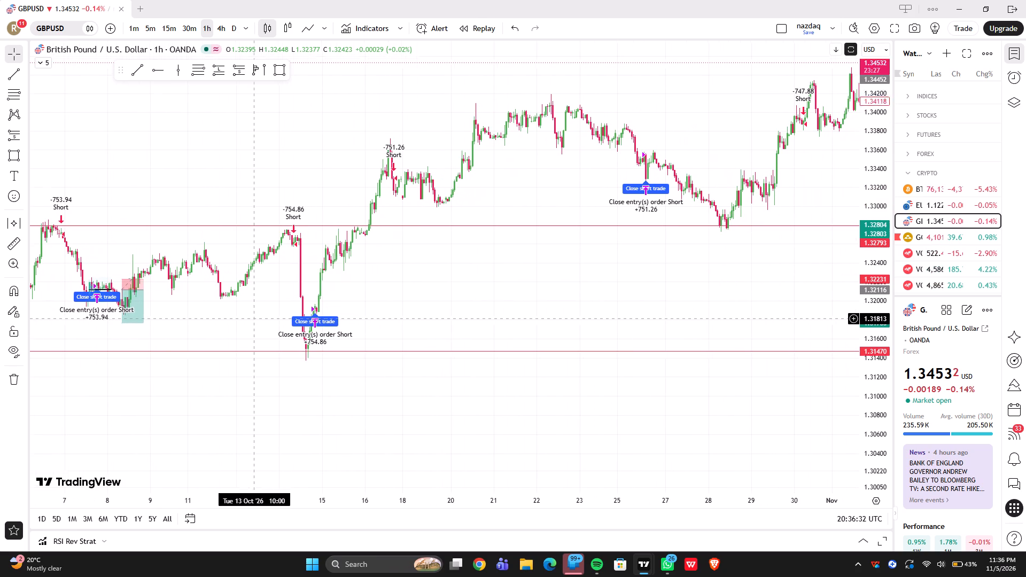
left_click_drag(259, 322, 429, 325)
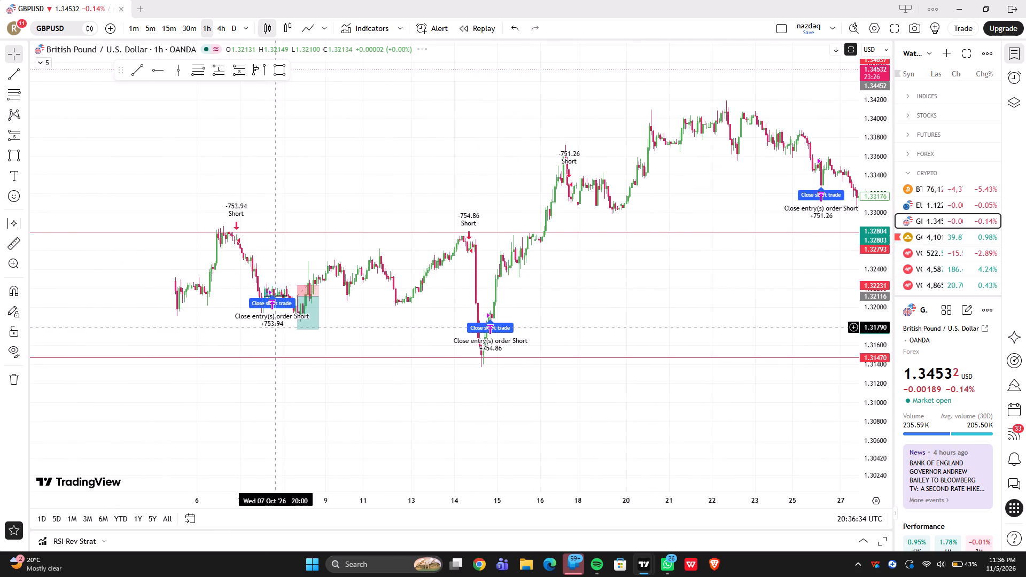
left_click_drag(247, 327, 406, 310)
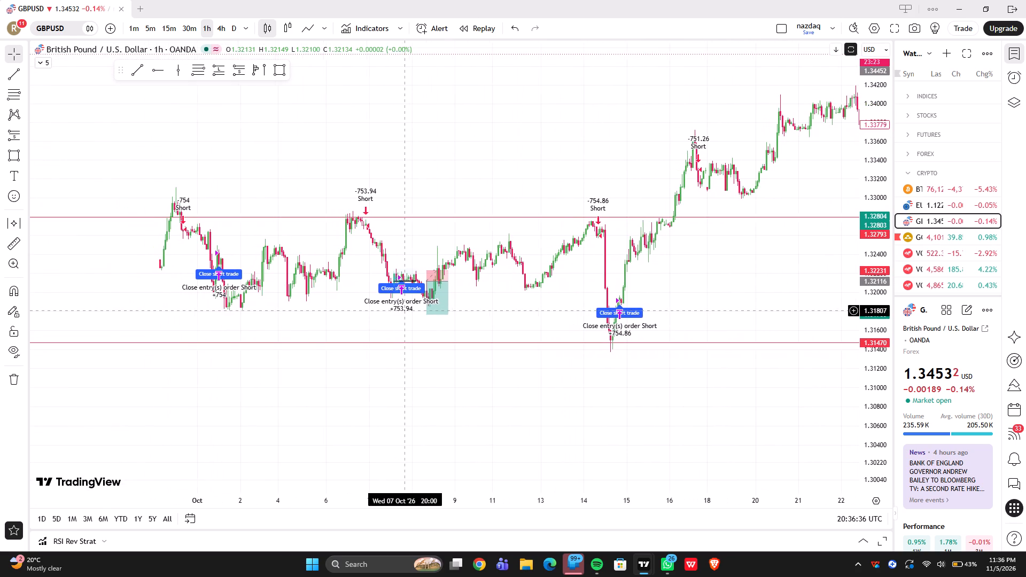
left_click_drag(406, 310, 422, 302)
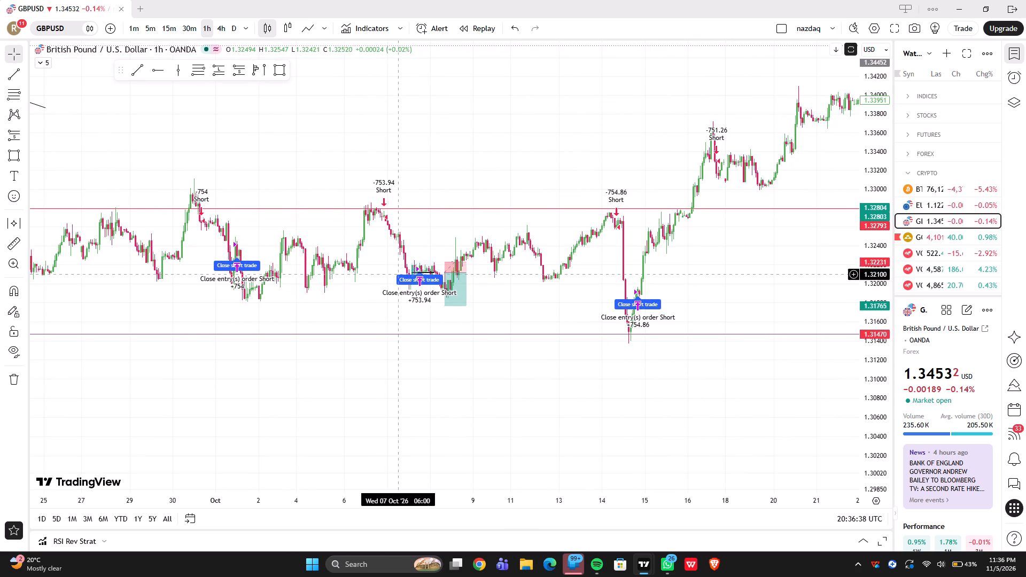
left_click(167, 302)
left_click_drag(167, 302, 349, 287)
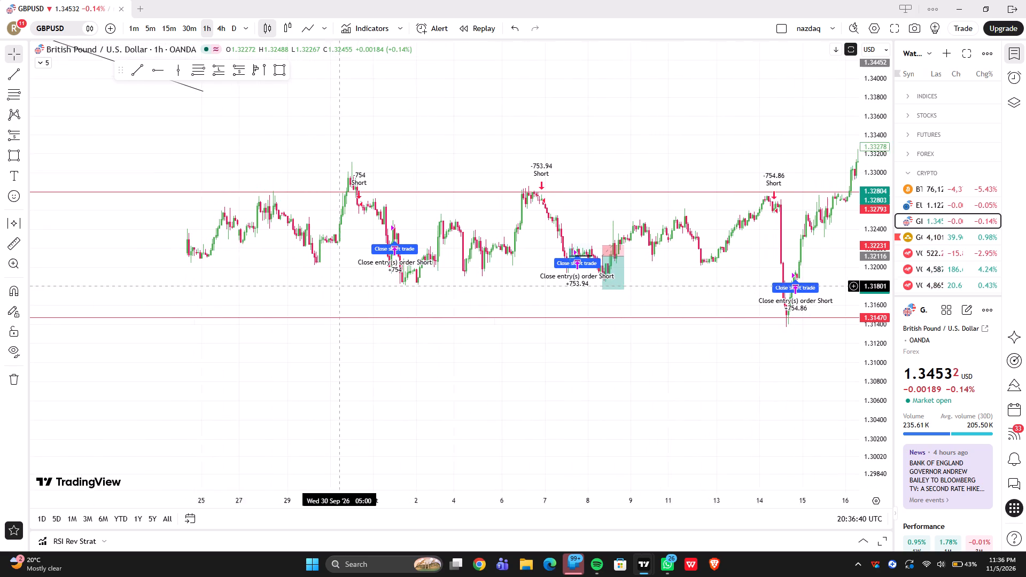
left_click_drag(178, 282, 400, 302)
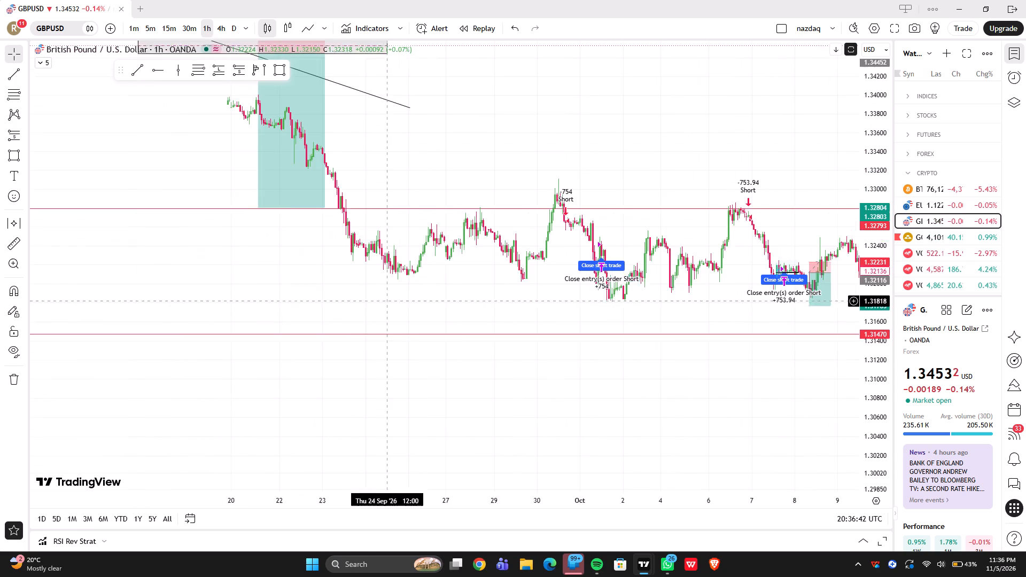
Examine the 1-hour GBPUSD short trades from late August through September against the drawn short positions, grey zone and trend lines.
left_click_drag(196, 180, 331, 327)
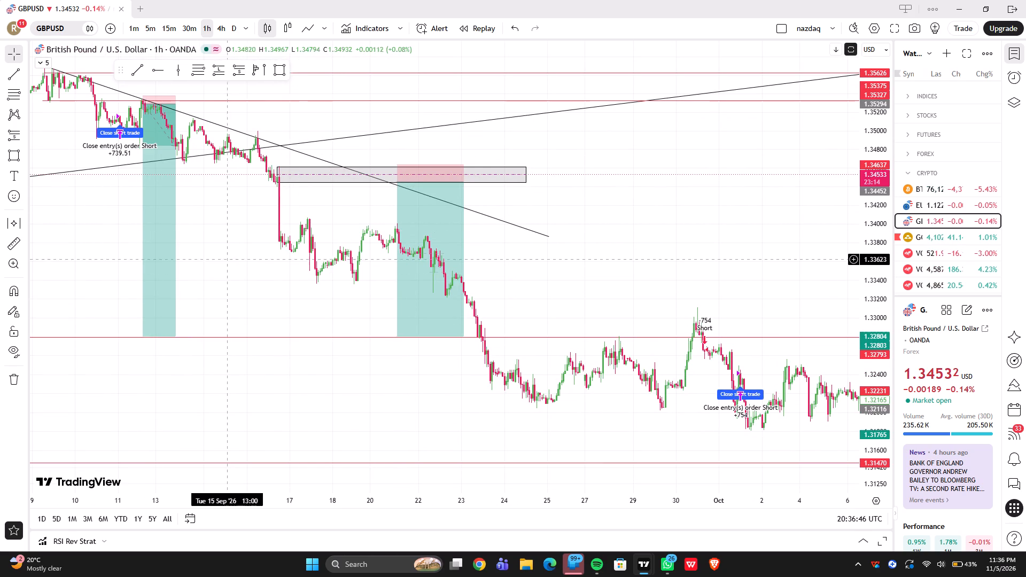
left_click_drag(220, 253, 293, 331)
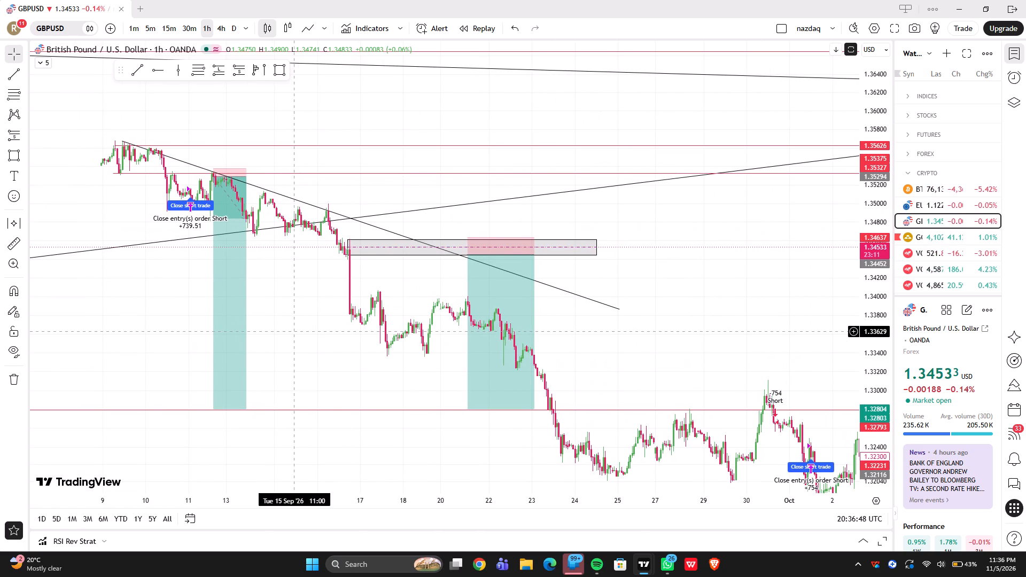
left_click_drag(293, 331, 305, 314)
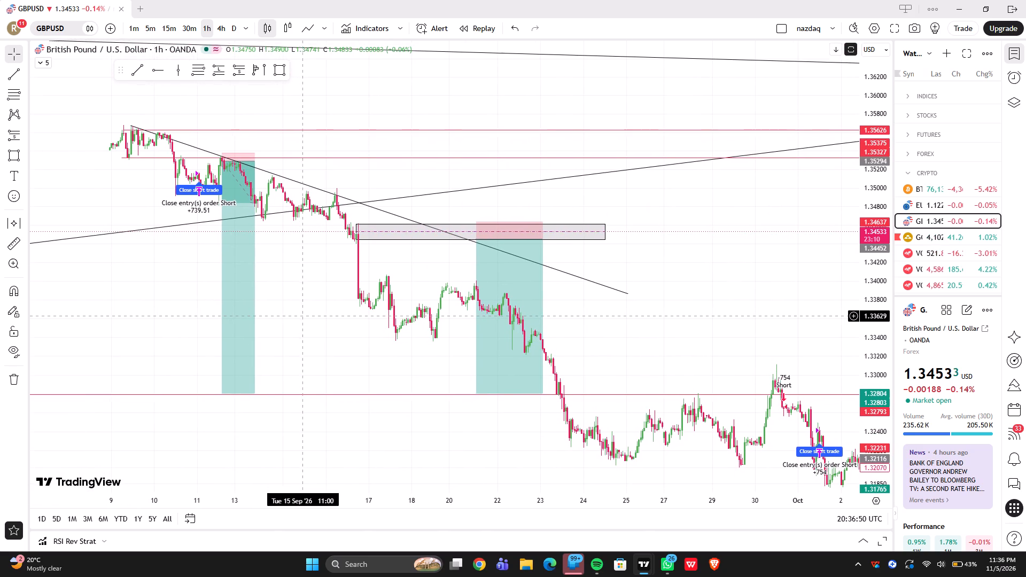
left_click_drag(305, 314, 307, 311)
left_click_drag(178, 290, 442, 371)
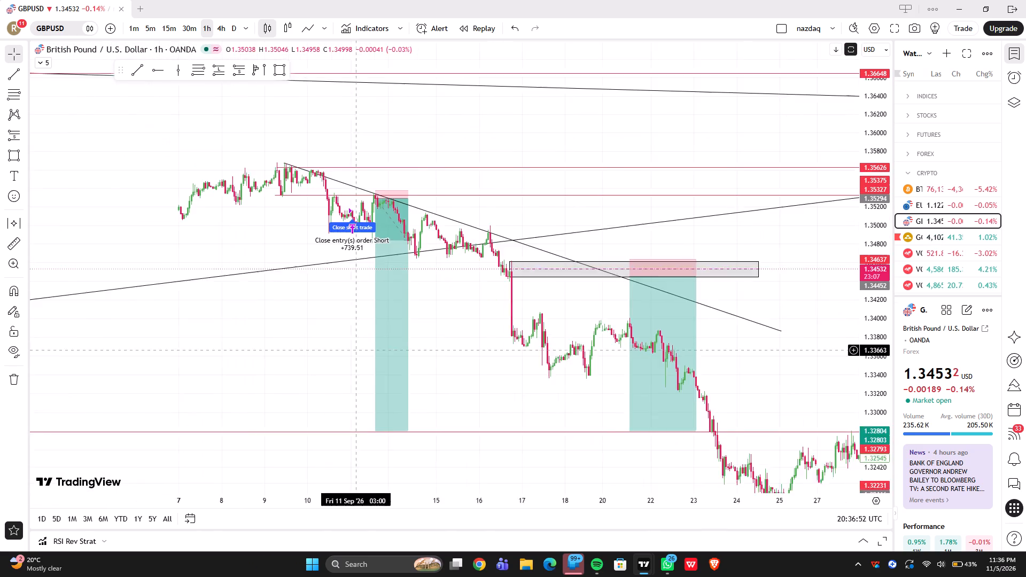
double_click(215, 289)
left_click_drag(215, 289, 482, 318)
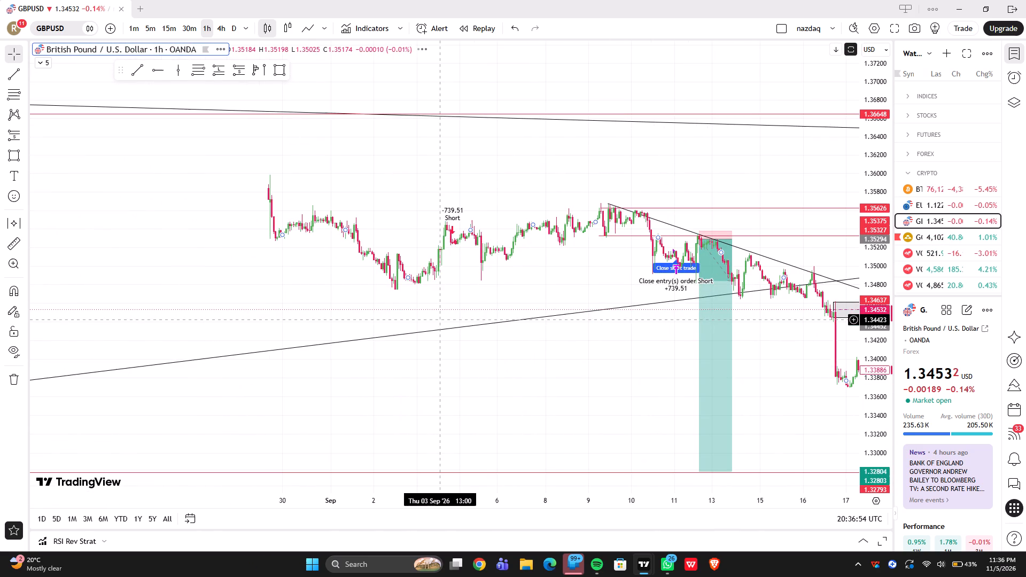
left_click_drag(223, 303, 368, 326)
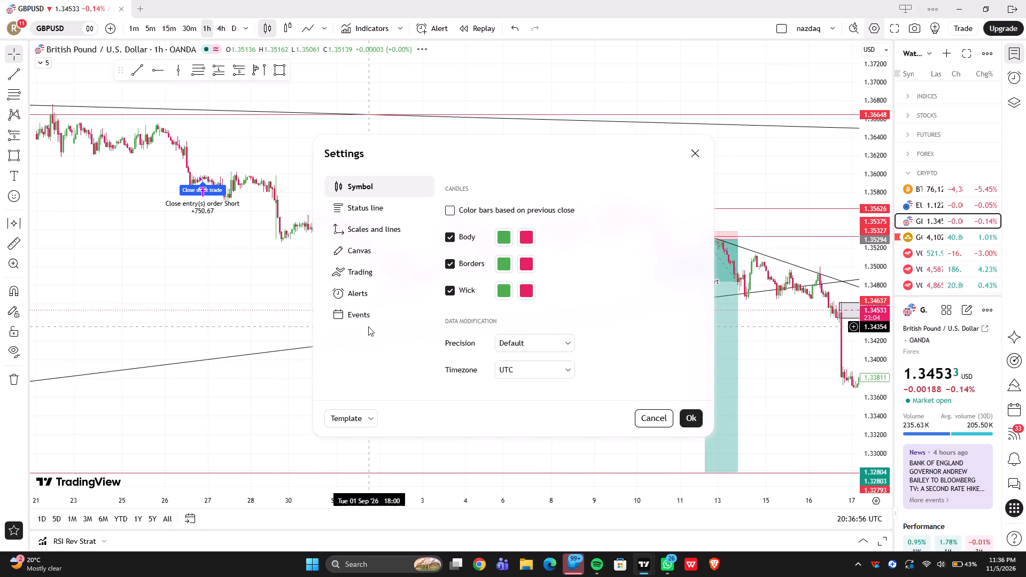
left_click(687, 150)
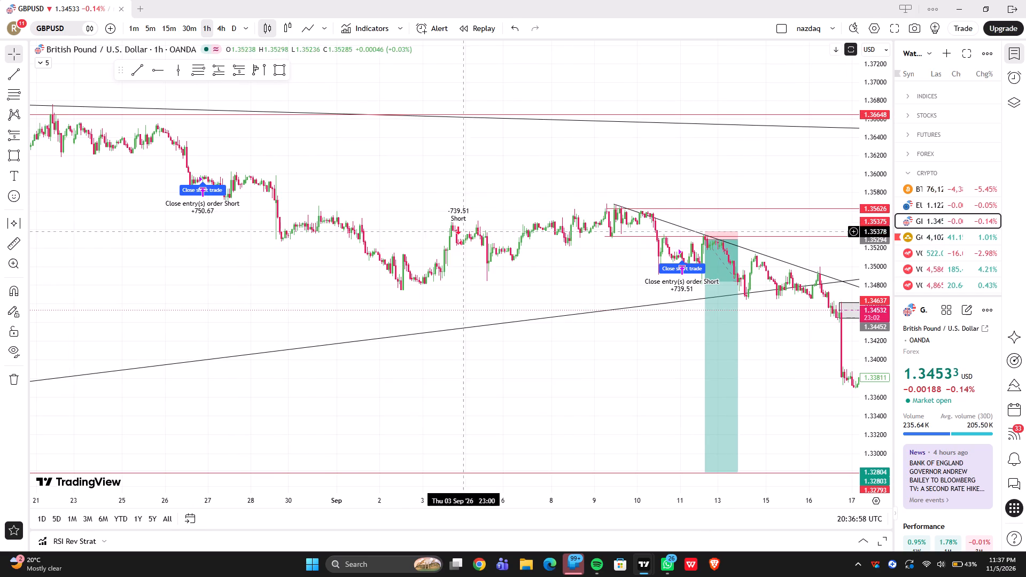
left_click_drag(347, 248, 602, 301)
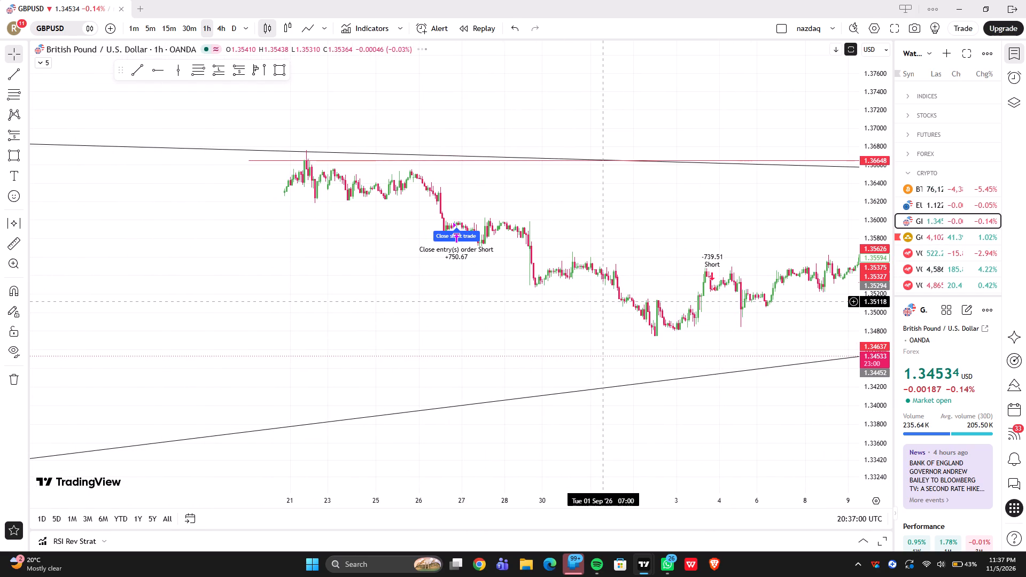
left_click_drag(655, 254, 361, 198)
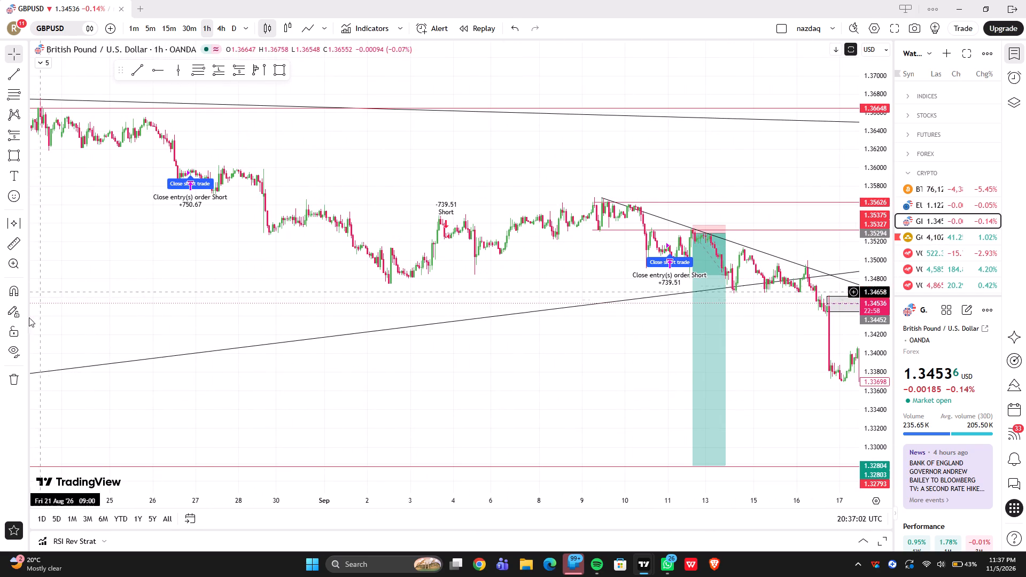
Remove all 13 drawings from the GBPUSD chart while keeping the indicators.
left_click(26, 384)
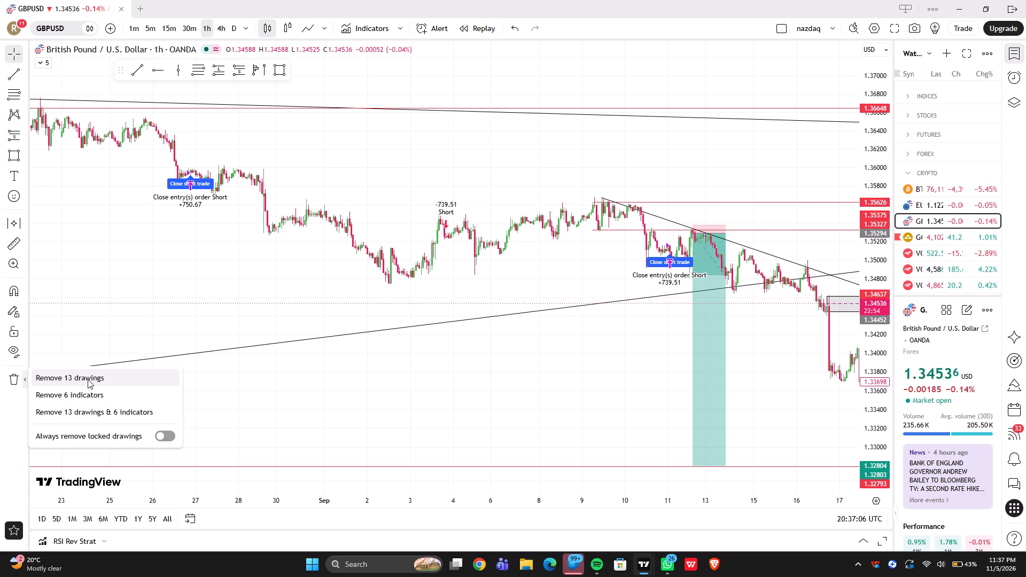
left_click(88, 379)
Switch GBPUSD to the daily timeframe and examine its swings and short trades from late 2024 to the latest candles.
left_click_drag(390, 329, 244, 288)
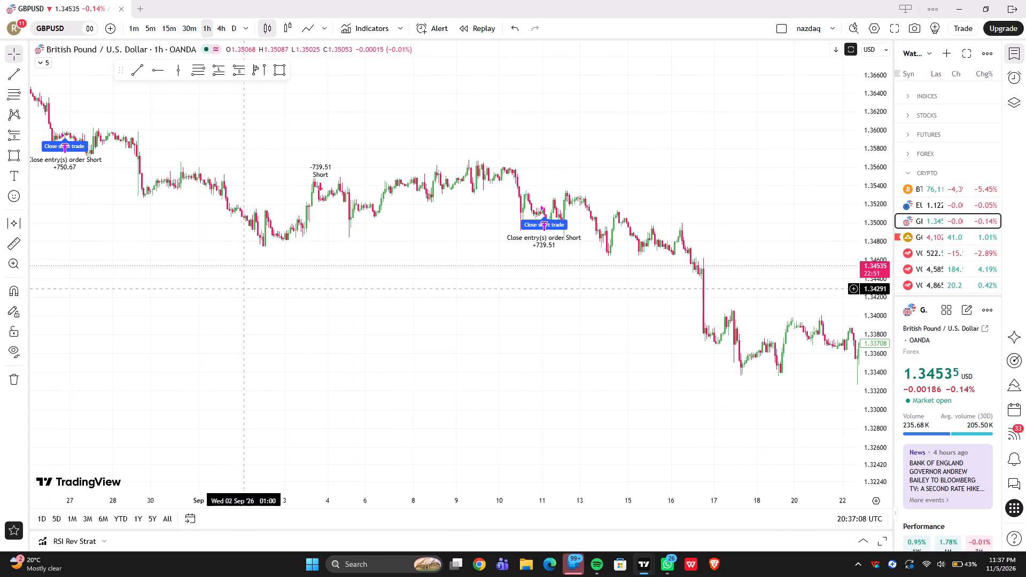
left_click(228, 32)
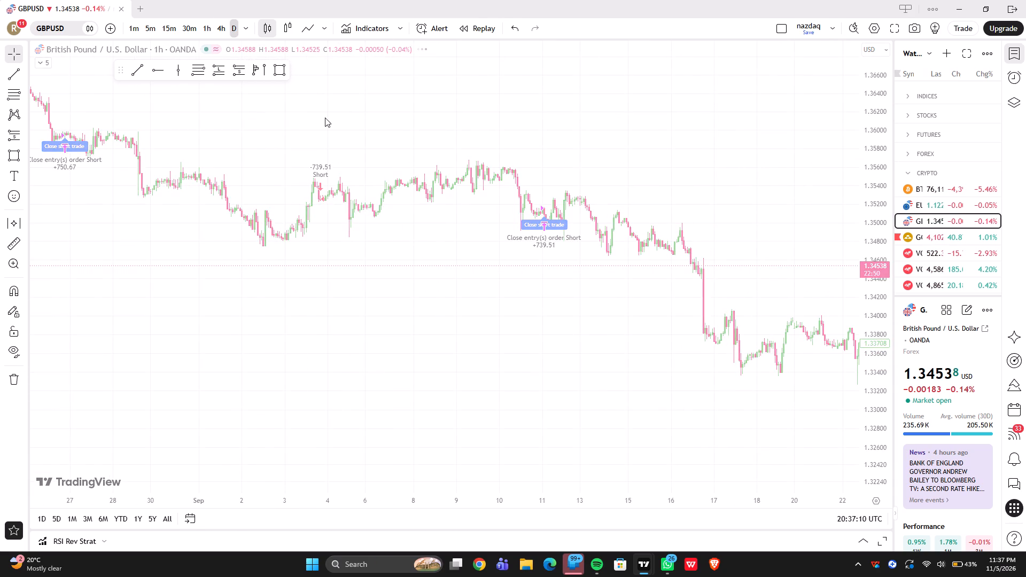
left_click_drag(721, 275, 394, 261)
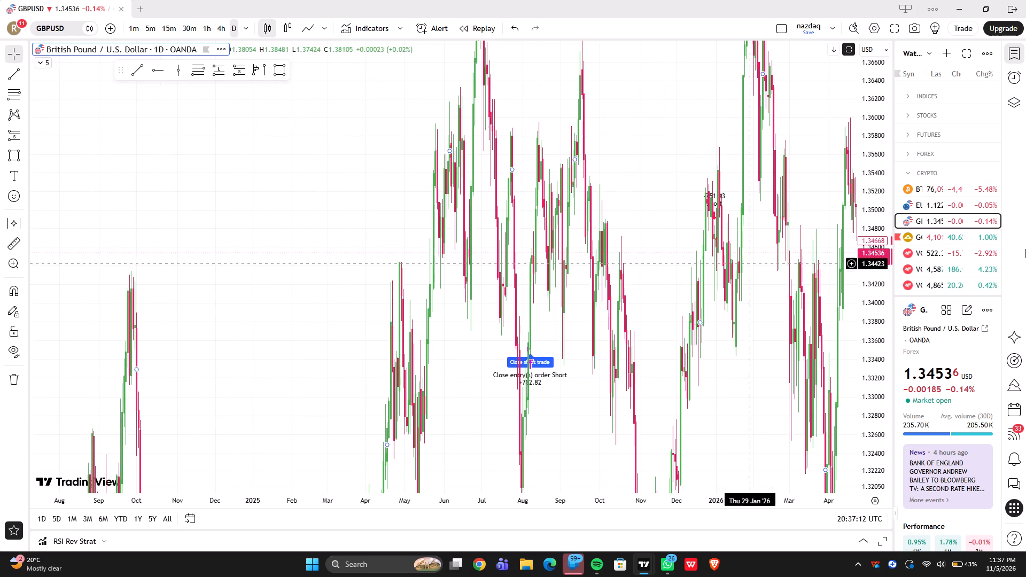
left_click_drag(861, 167, 912, 565)
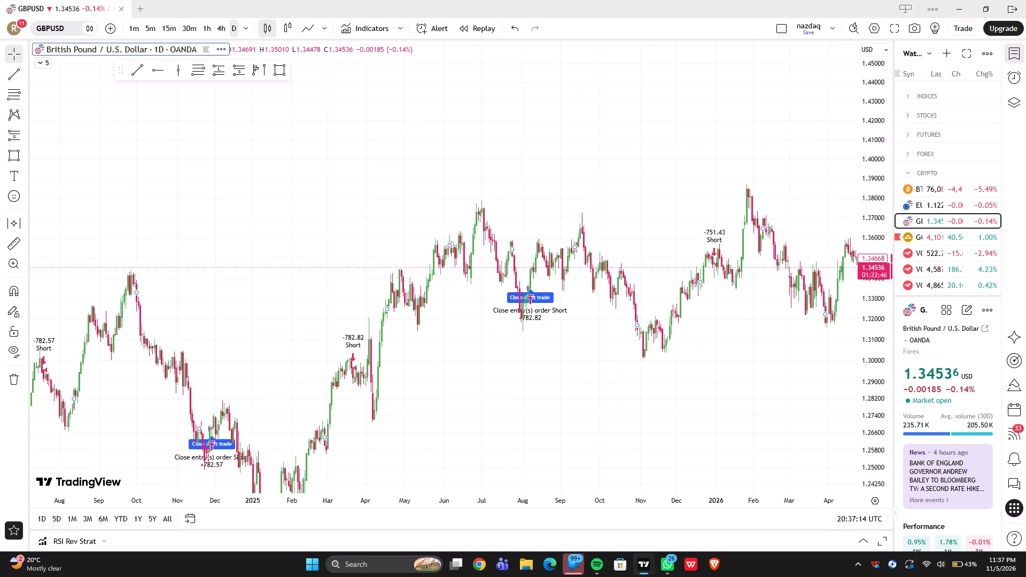
left_click_drag(802, 426, 511, 373)
left_click_drag(691, 316, 450, 271)
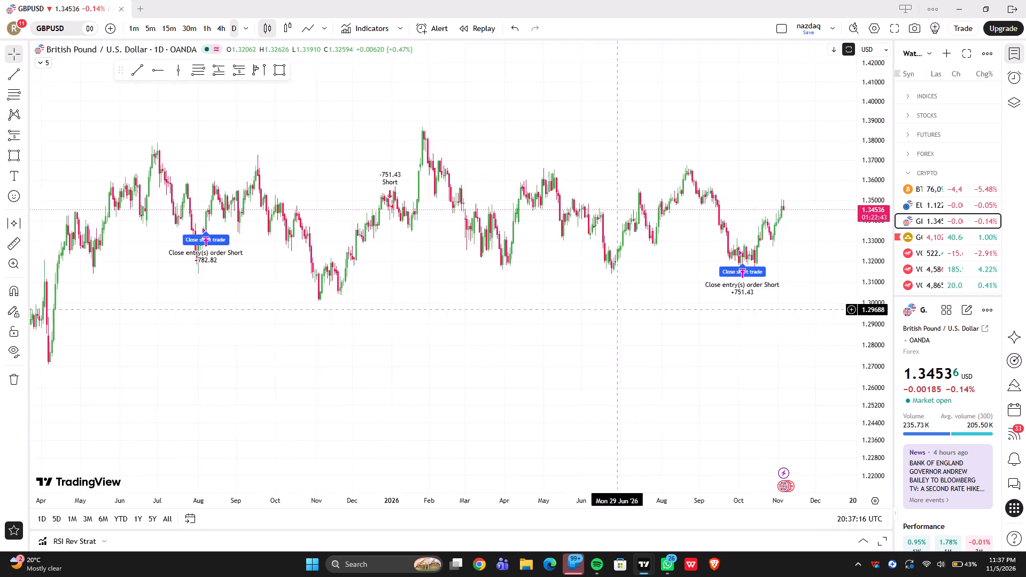
left_click_drag(450, 271, 395, 271)
left_click_drag(489, 288, 721, 328)
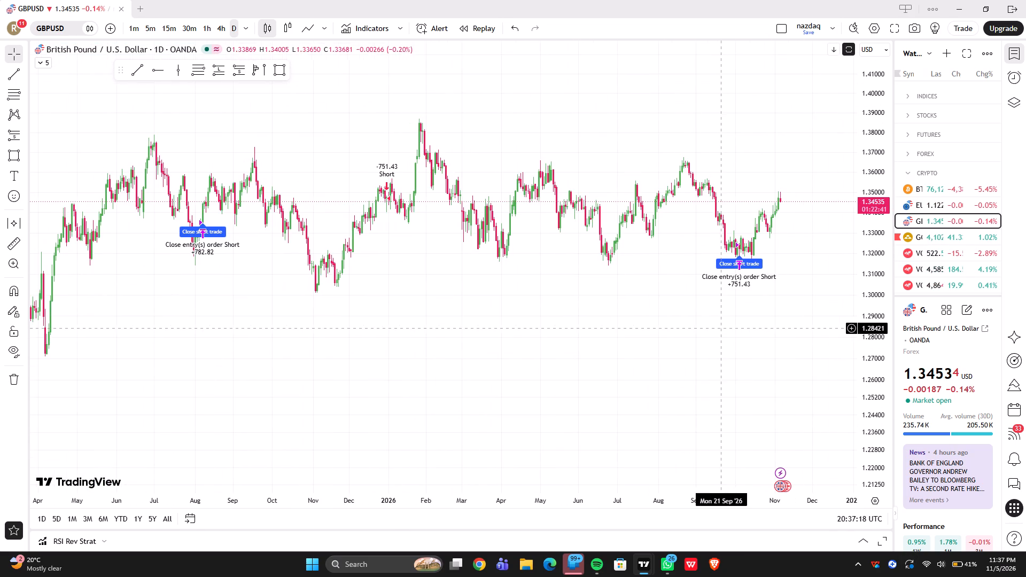
left_click_drag(319, 326, 625, 287)
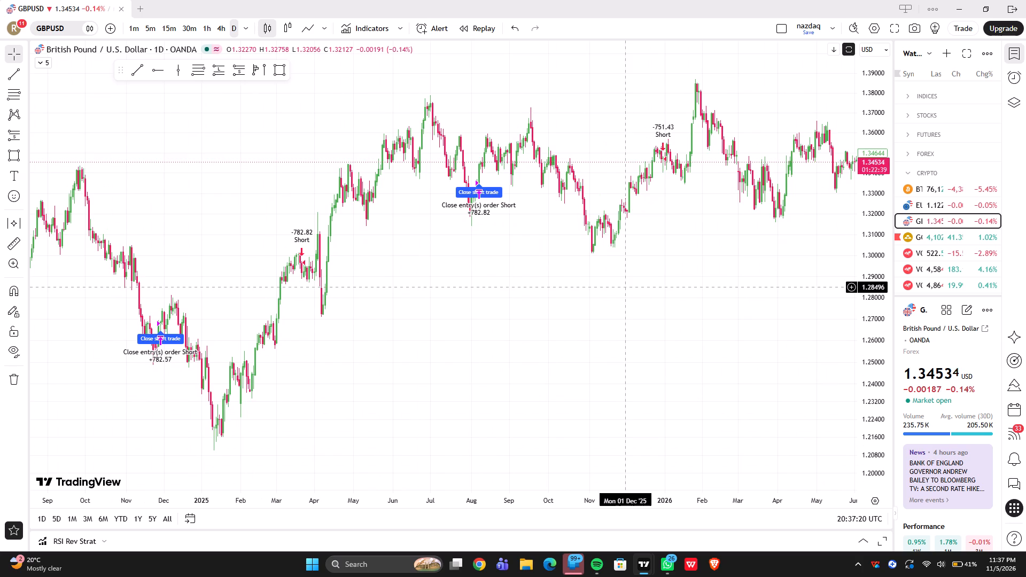
left_click_drag(625, 287, 548, 180)
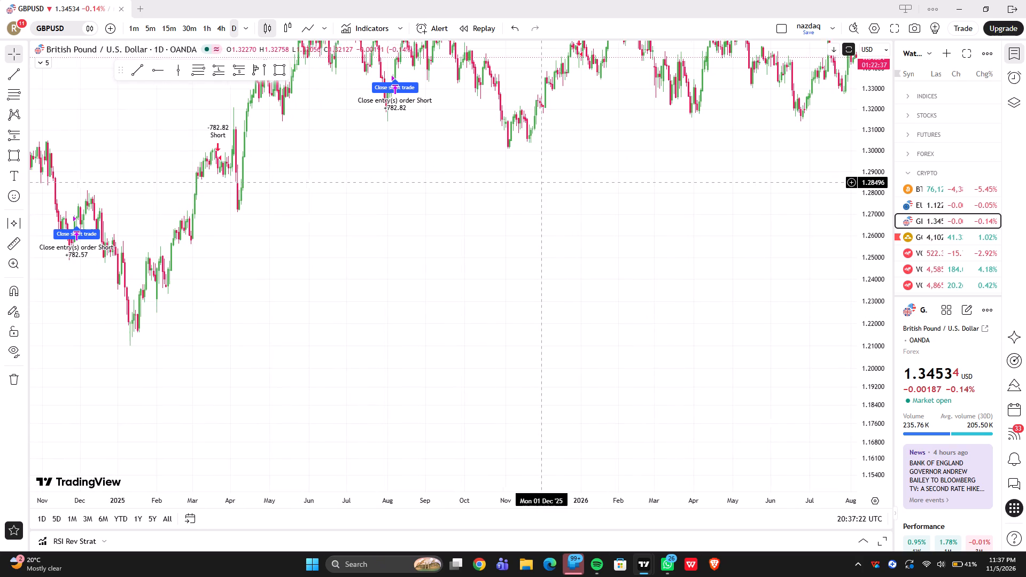
left_click_drag(548, 180, 393, 251)
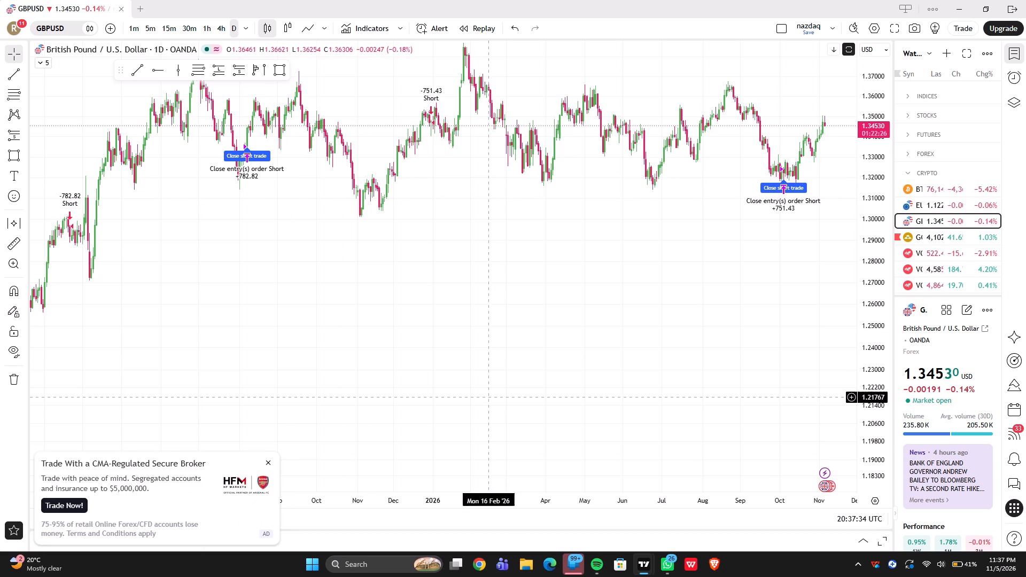
left_click_drag(497, 397, 377, 476)
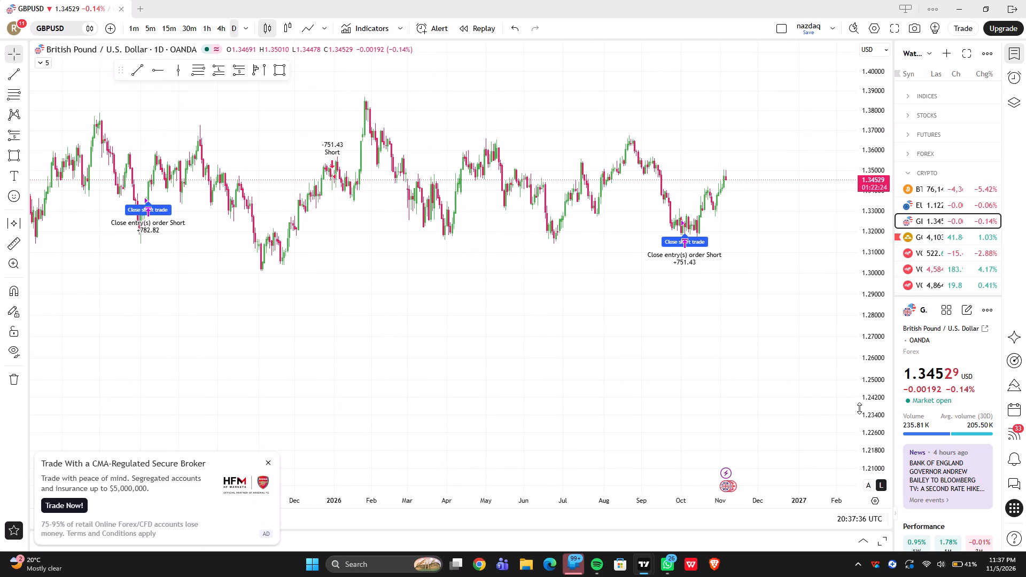
left_click_drag(864, 408, 823, 272)
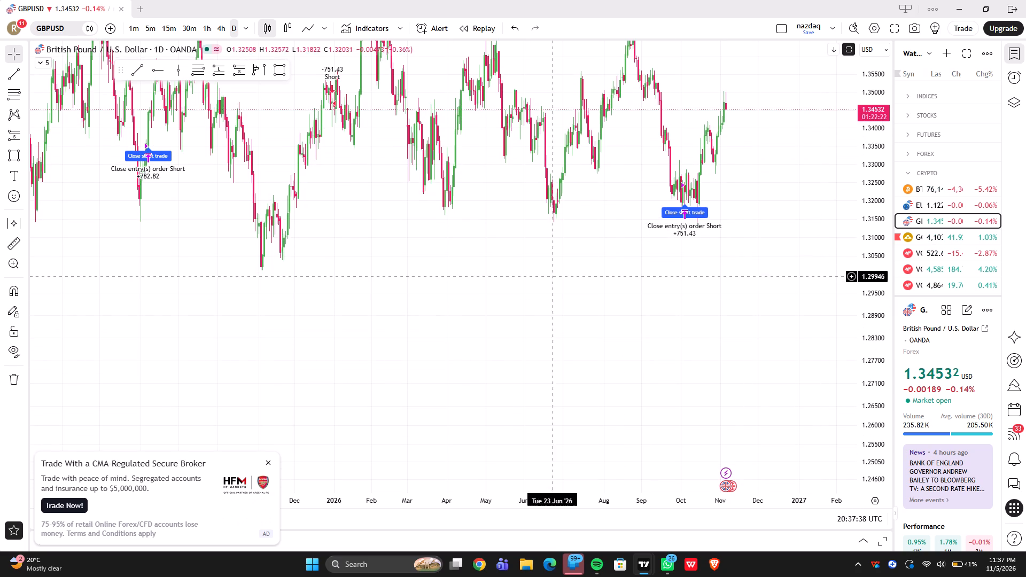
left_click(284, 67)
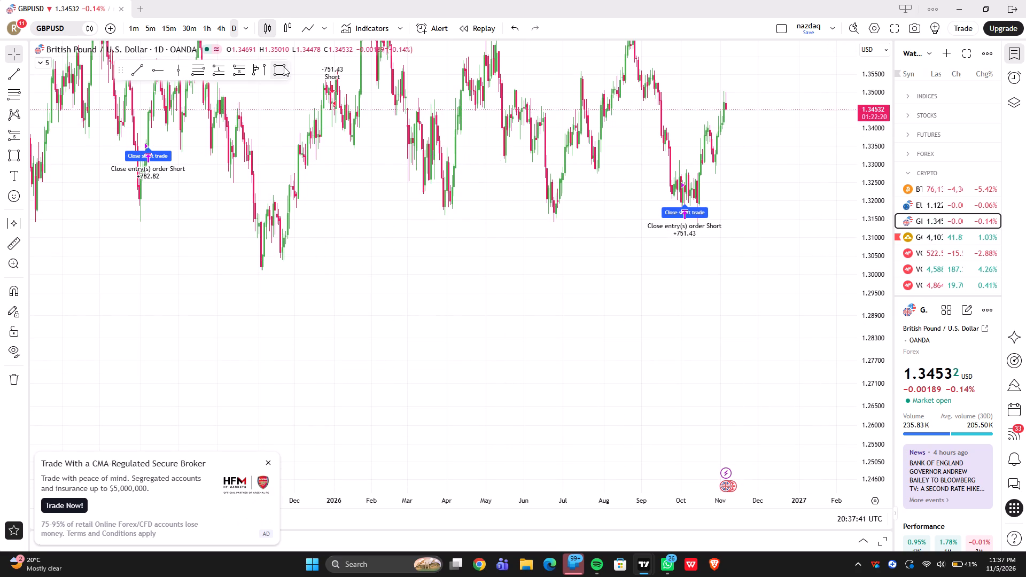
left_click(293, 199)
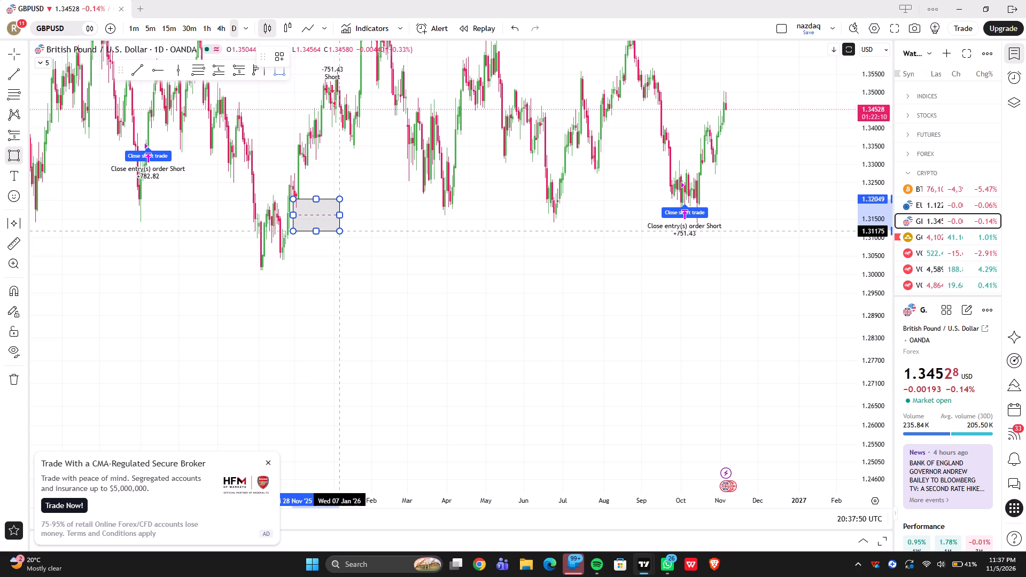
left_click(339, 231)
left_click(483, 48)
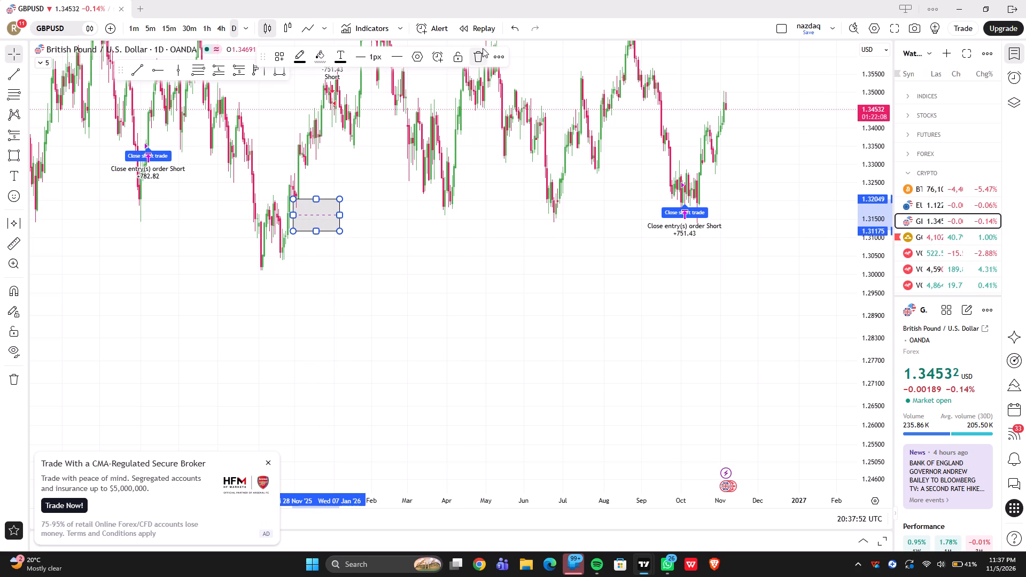
Draw a rectangle zone along the daily lows between about 1.3184 and 1.3145, from 27 Nov 2025 to 28 Jan 2027.
left_click(279, 64)
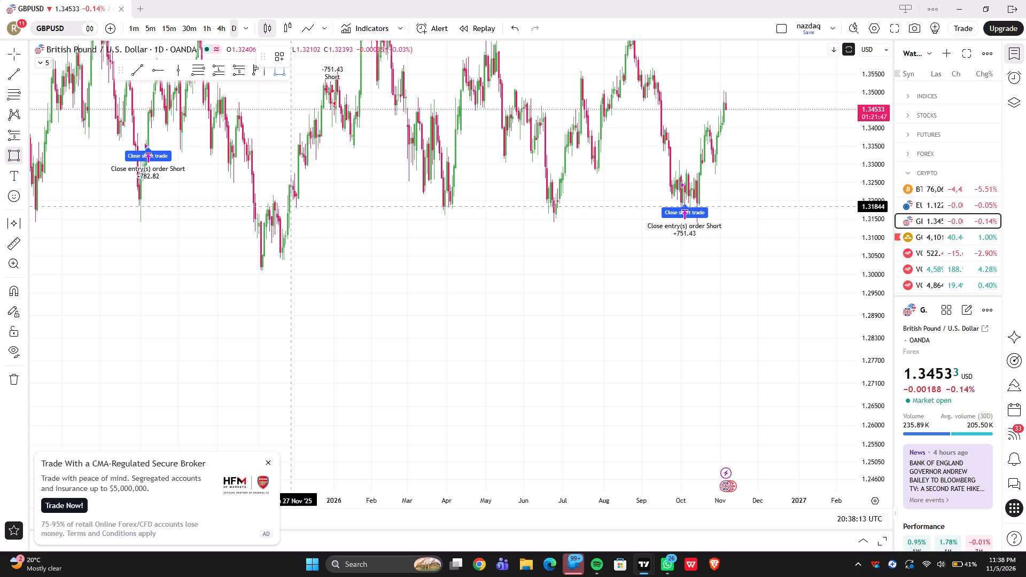
left_click(291, 206)
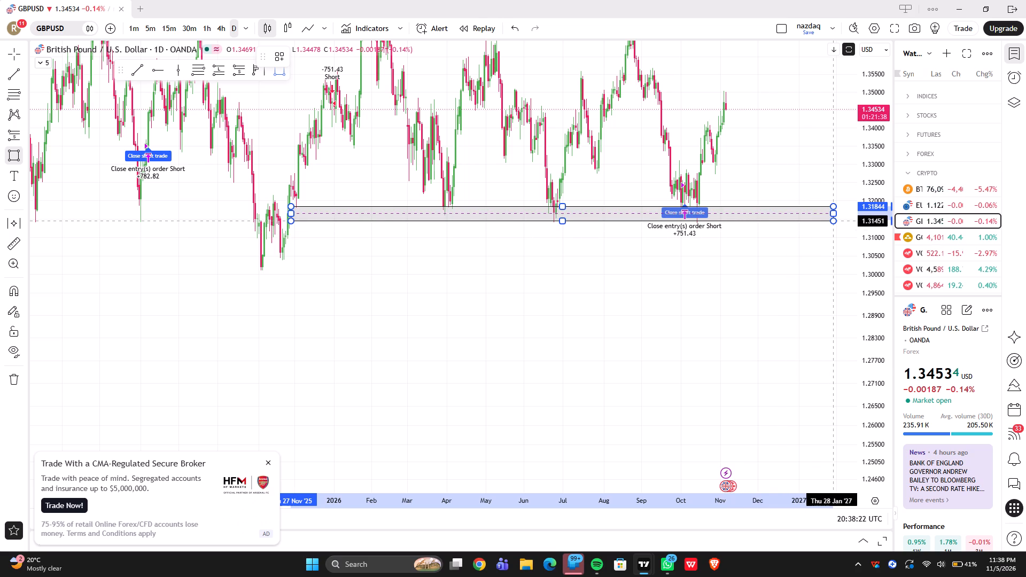
left_click(834, 221)
Draw a rectangle zone along the daily highs between about 1.3649 and 1.3675, from 24 Apr 2026 to 5 Feb 2027.
left_click_drag(776, 165, 735, 269)
left_click_drag(546, 81, 578, 223)
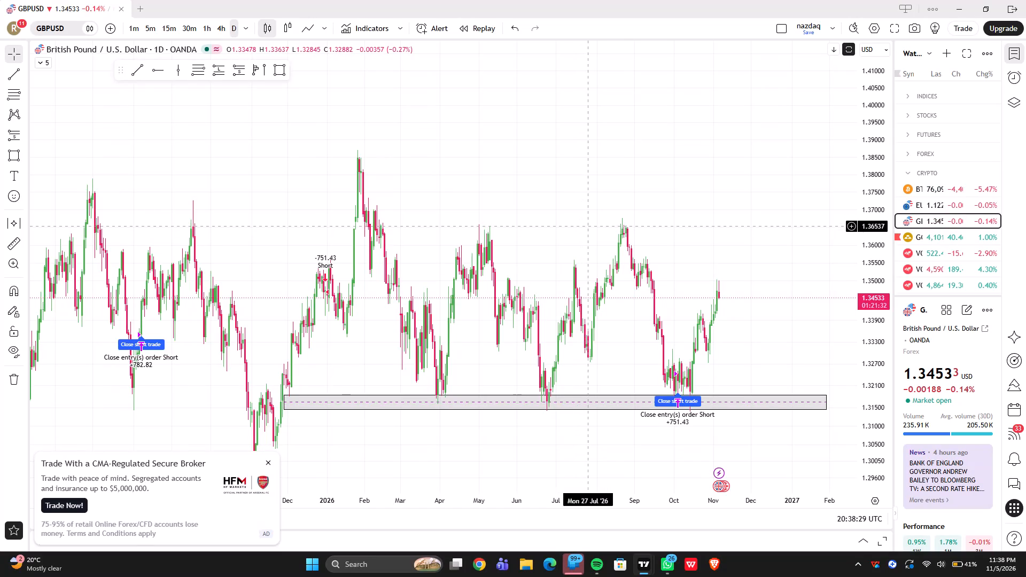
left_click(282, 74)
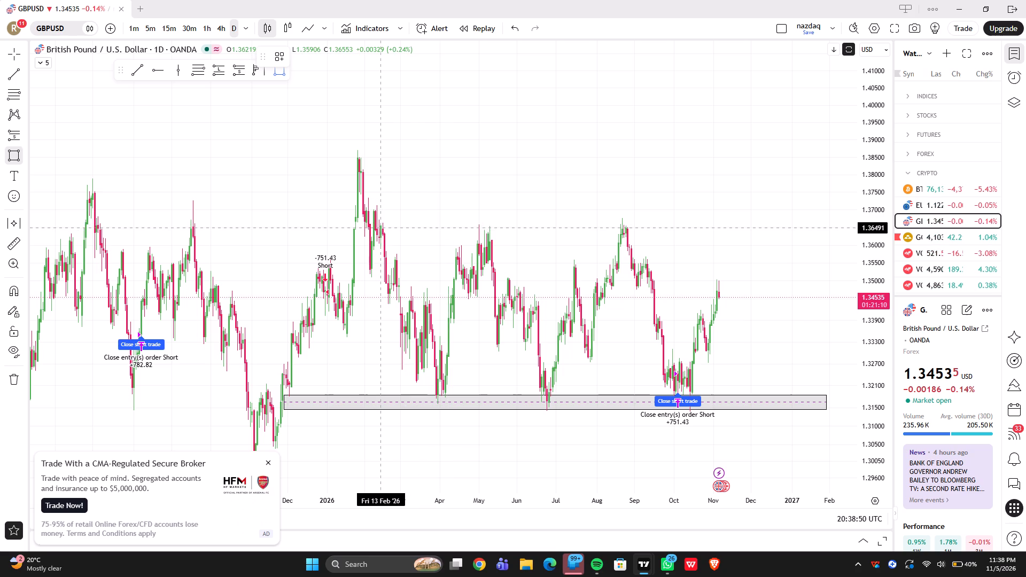
left_click(470, 228)
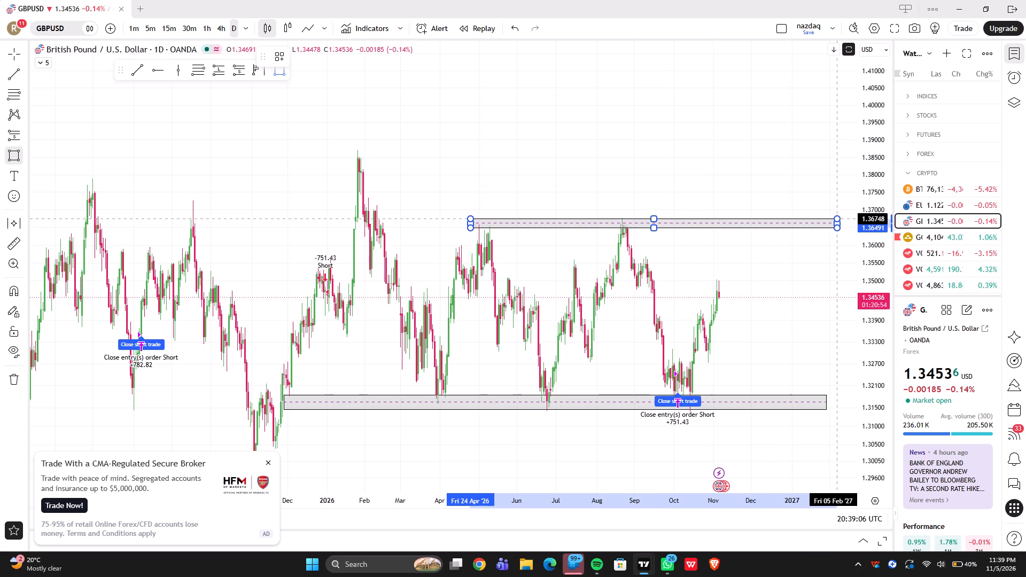
left_click(836, 219)
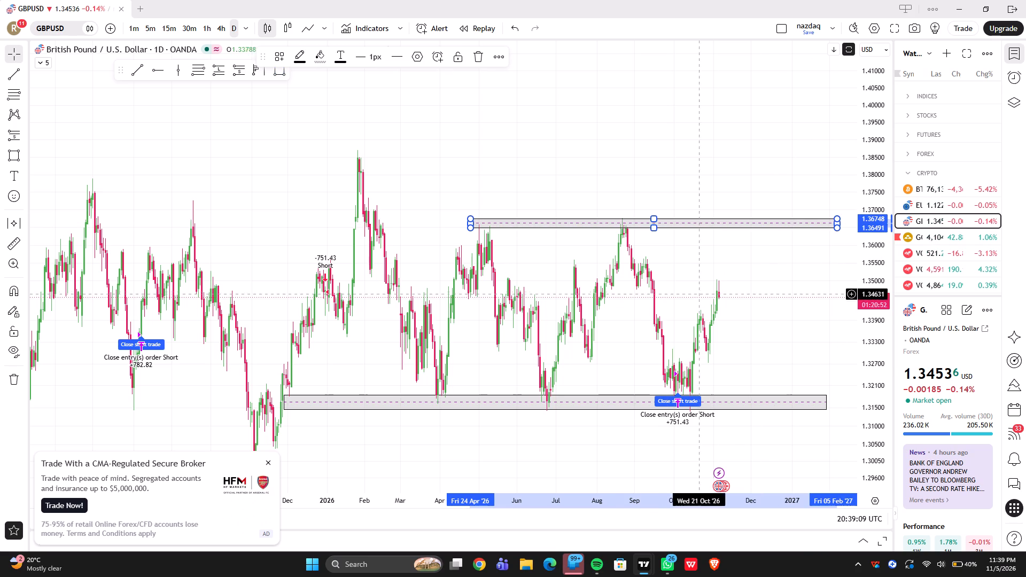
Draw a rising trend line from the mid-October 2026 low near 1.3136 to the upper zone near 1.3663 on 9 Dec 2026.
left_click_drag(643, 303, 578, 303)
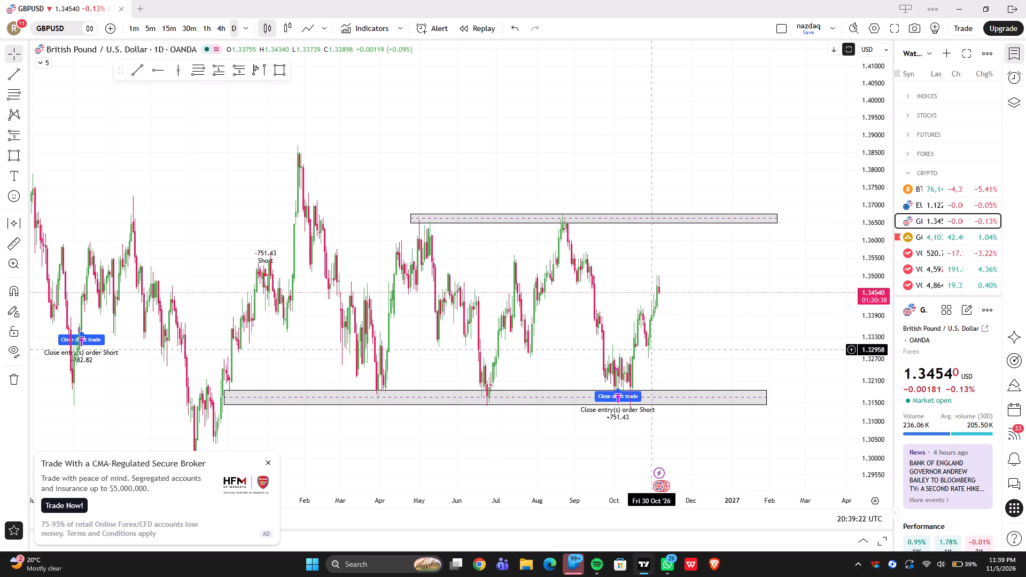
left_click_drag(666, 366, 654, 347)
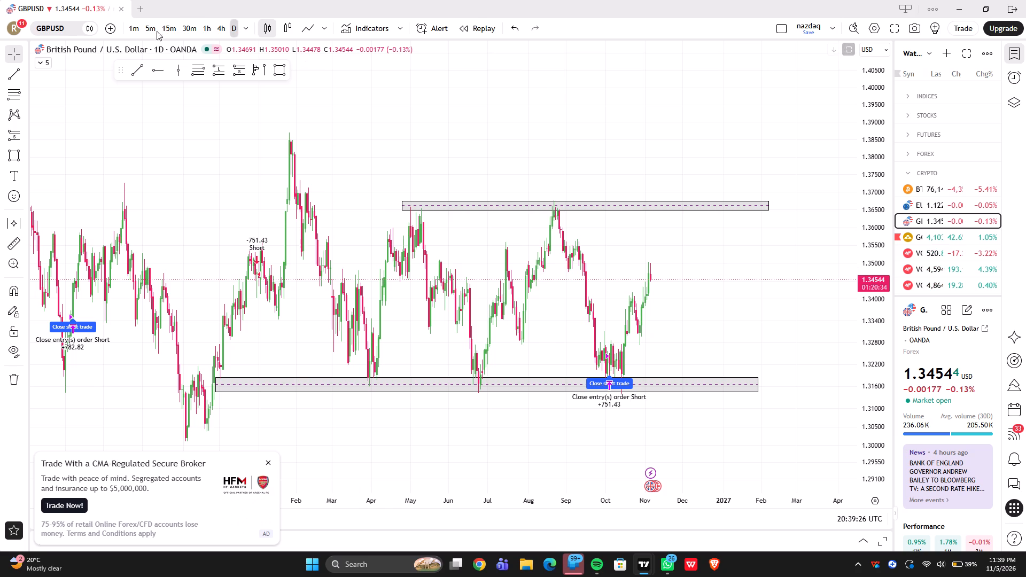
left_click(135, 79)
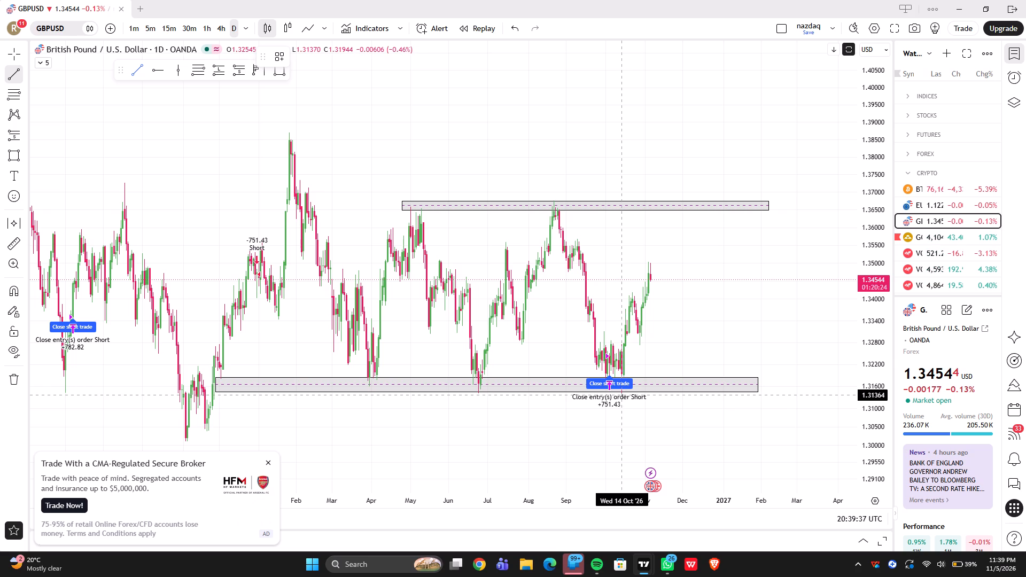
left_click(621, 395)
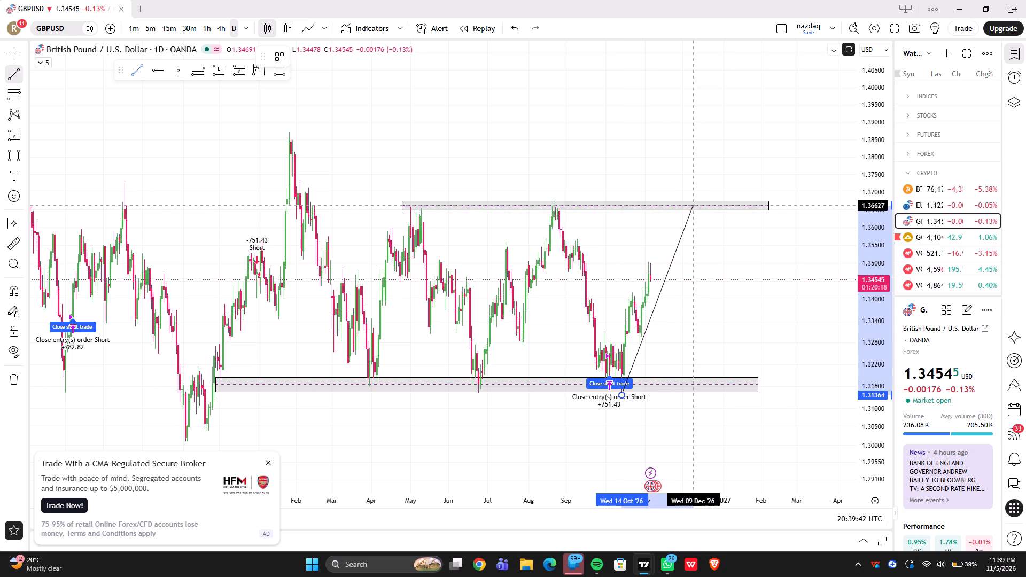
left_click(693, 205)
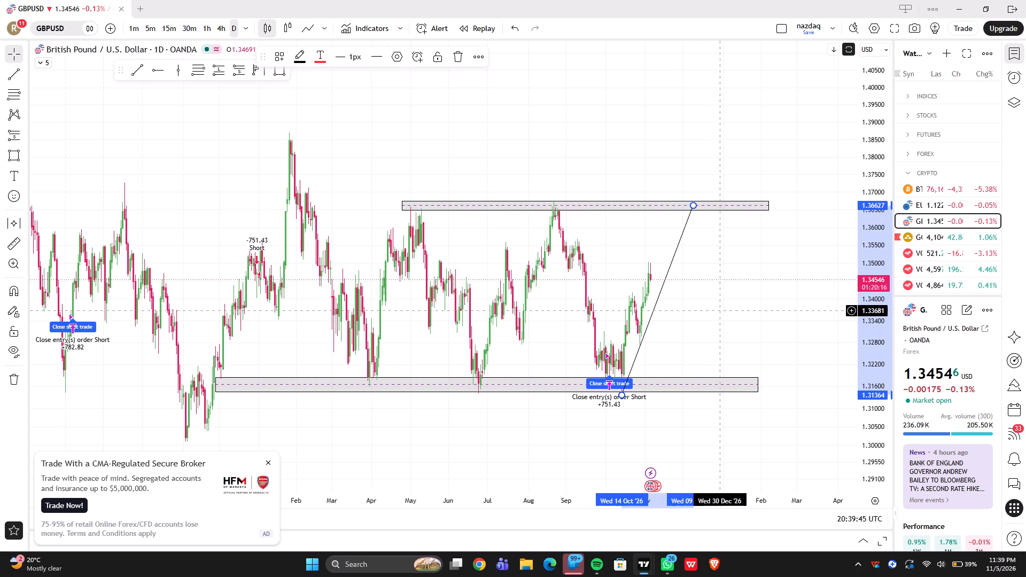
Dismiss the broker advertisement and check the daily GBPUSD swings against the two zones and the rising trend line.
left_click_drag(720, 310, 702, 323)
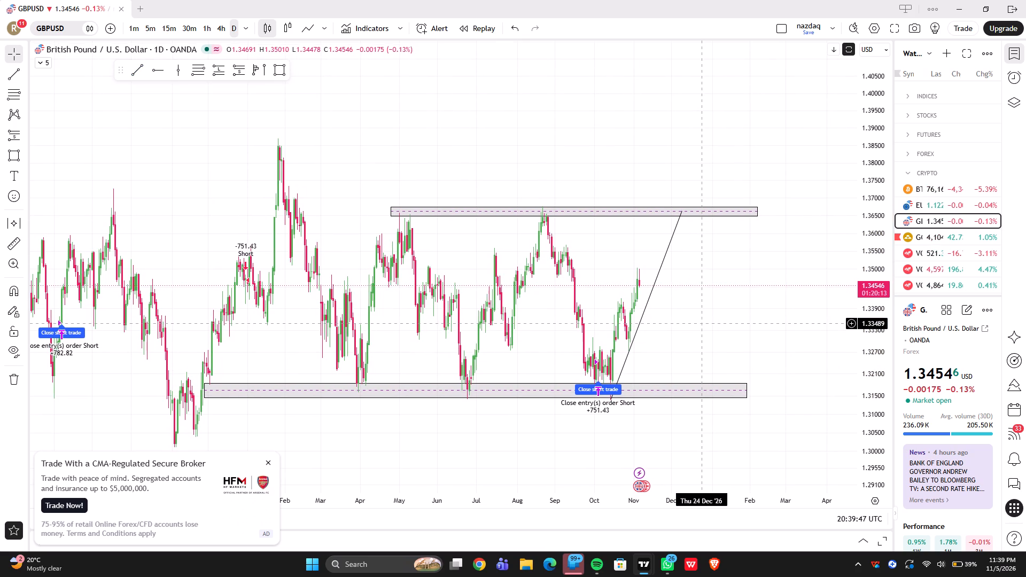
left_click_drag(702, 323, 702, 319)
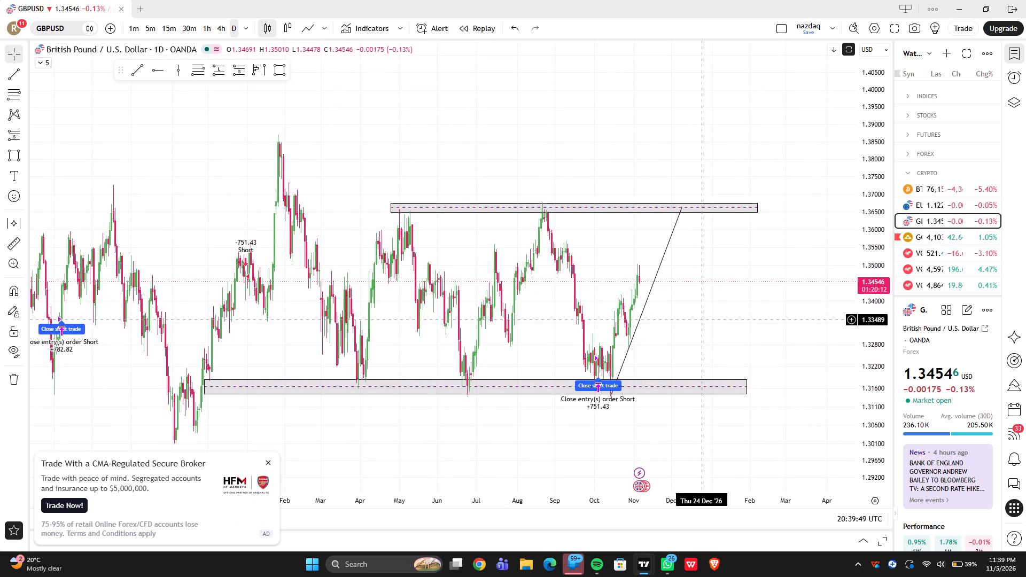
left_click_drag(302, 348, 410, 365)
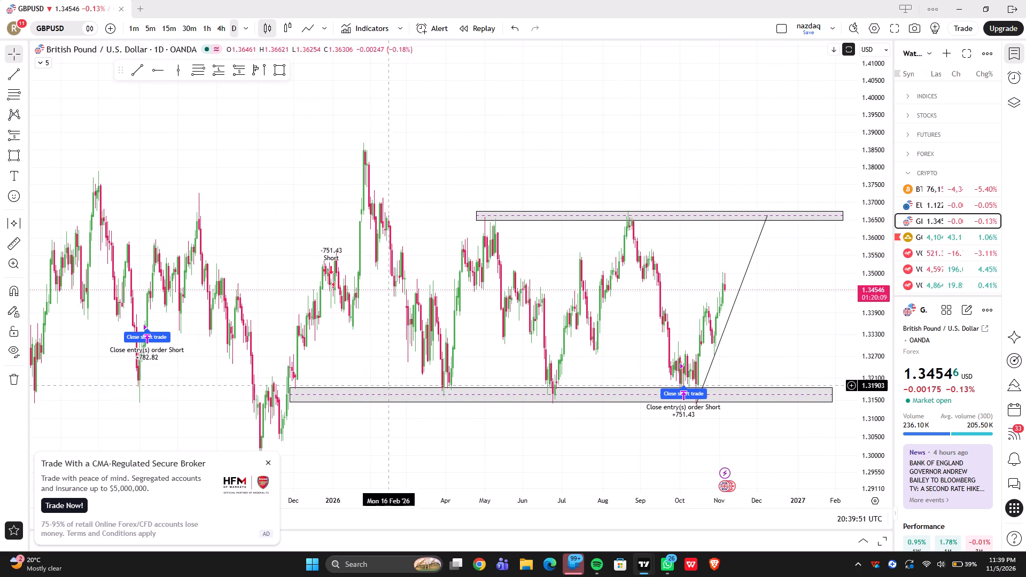
left_click(268, 459)
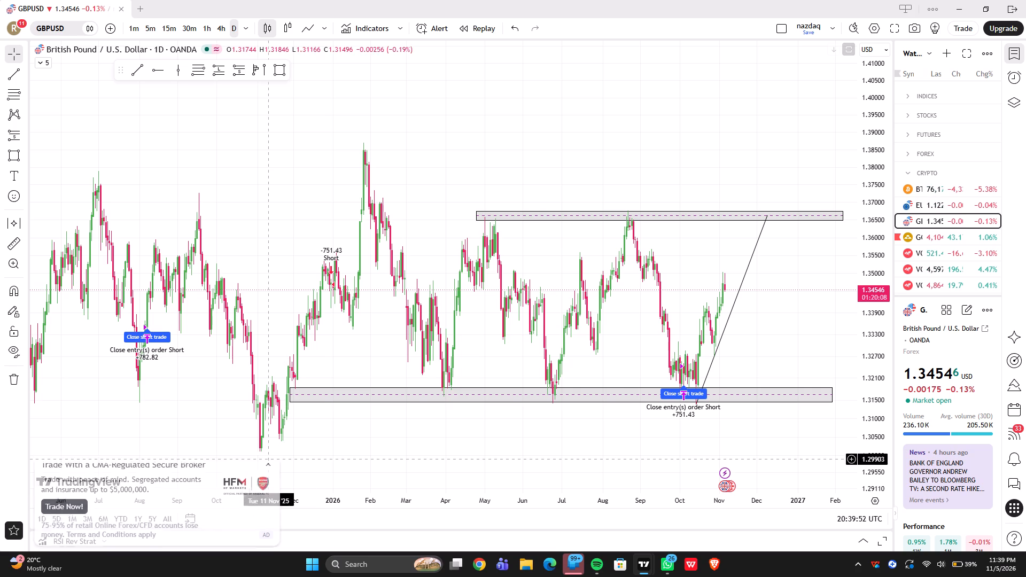
left_click_drag(227, 423, 240, 379)
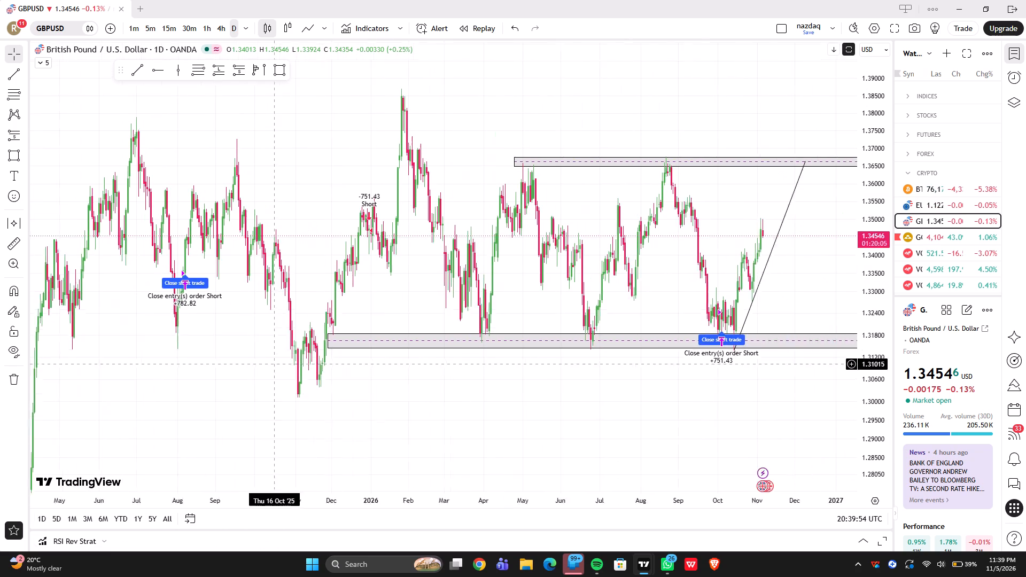
left_click_drag(240, 379, 220, 387)
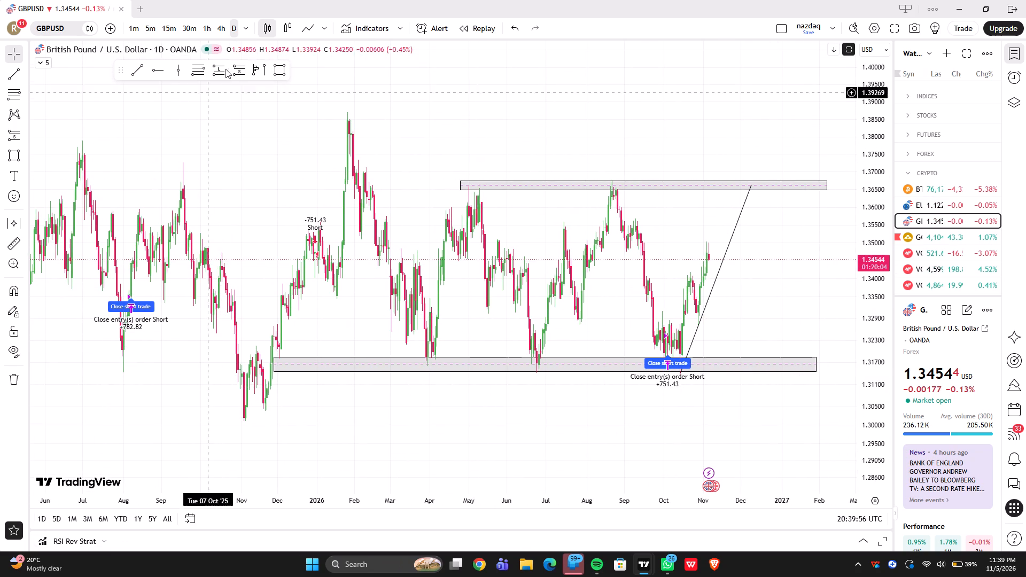
Switch GBPUSD to the 4h timeframe and examine the swings and strategy trades from late March to November 2026 against both zones.
left_click(221, 35)
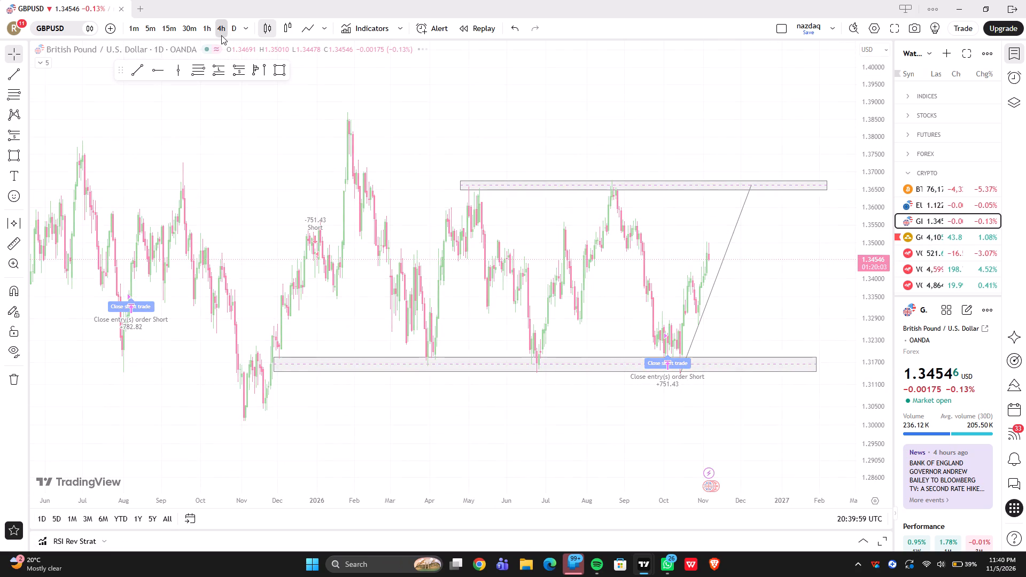
left_click_drag(315, 301, 359, 305)
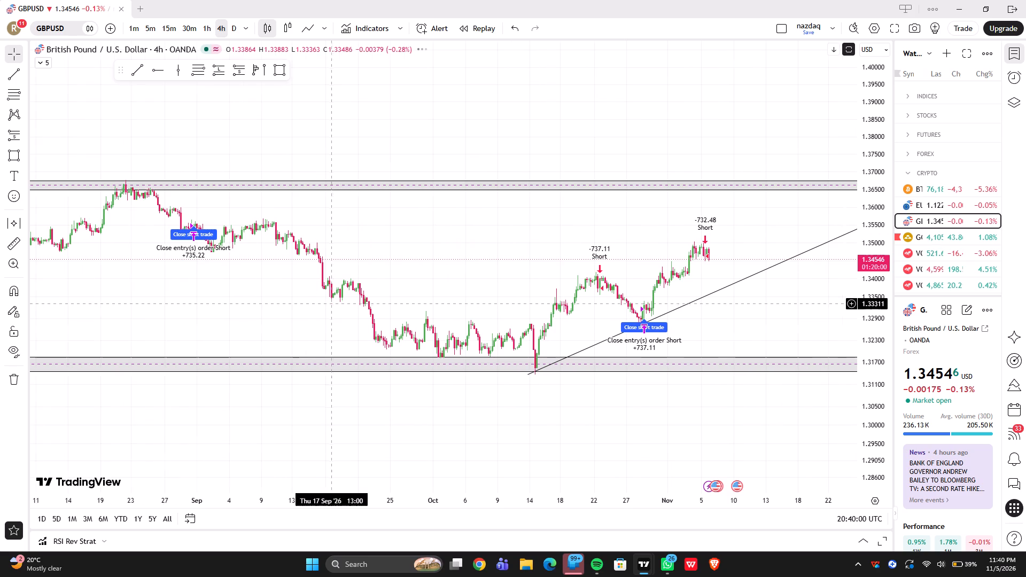
left_click_drag(359, 305, 605, 223)
left_click_drag(265, 242, 541, 294)
left_click_drag(224, 267, 429, 306)
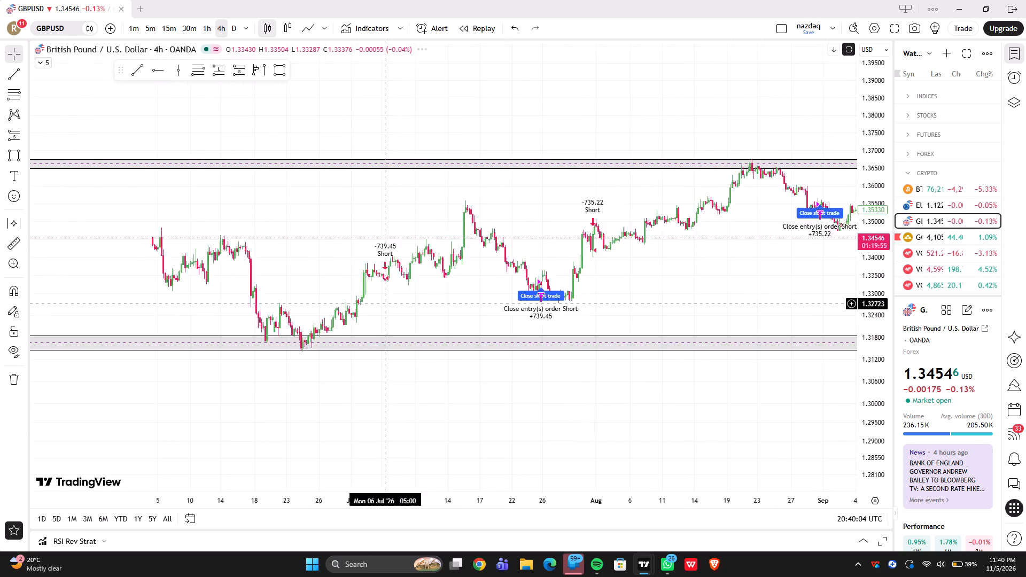
left_click_drag(429, 306, 478, 301)
left_click_drag(286, 294, 576, 314)
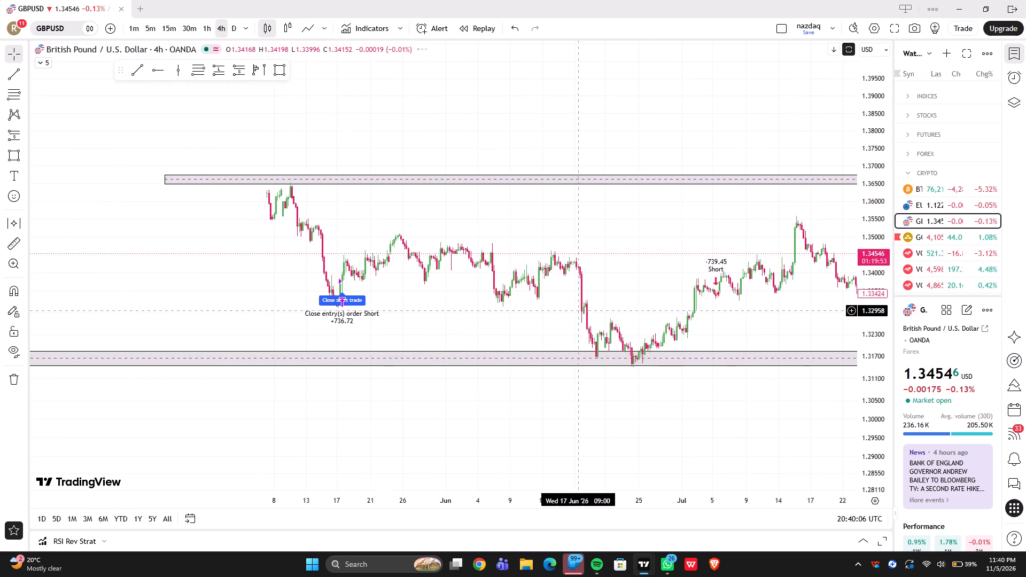
left_click_drag(576, 314, 677, 317)
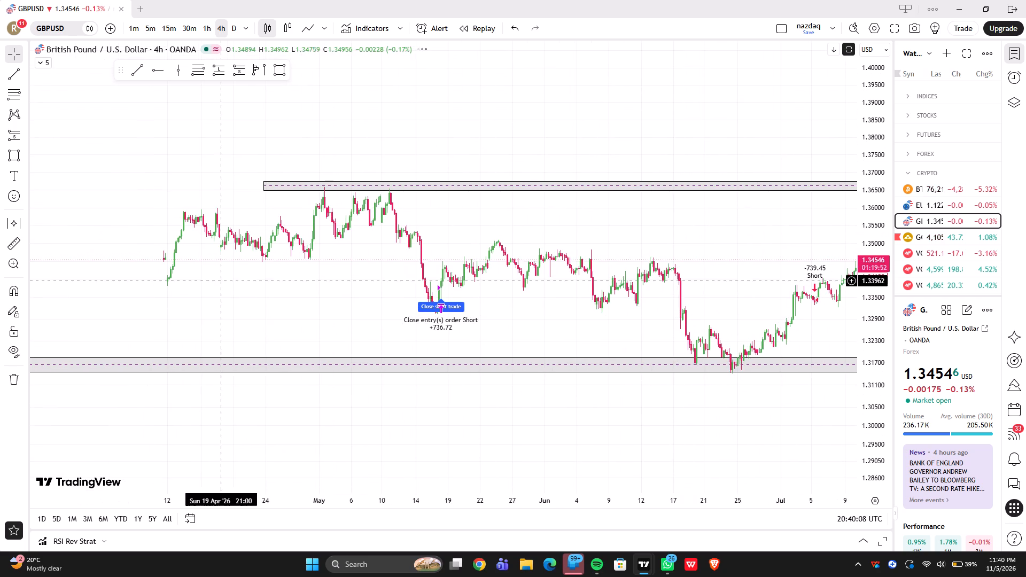
left_click_drag(193, 275, 468, 256)
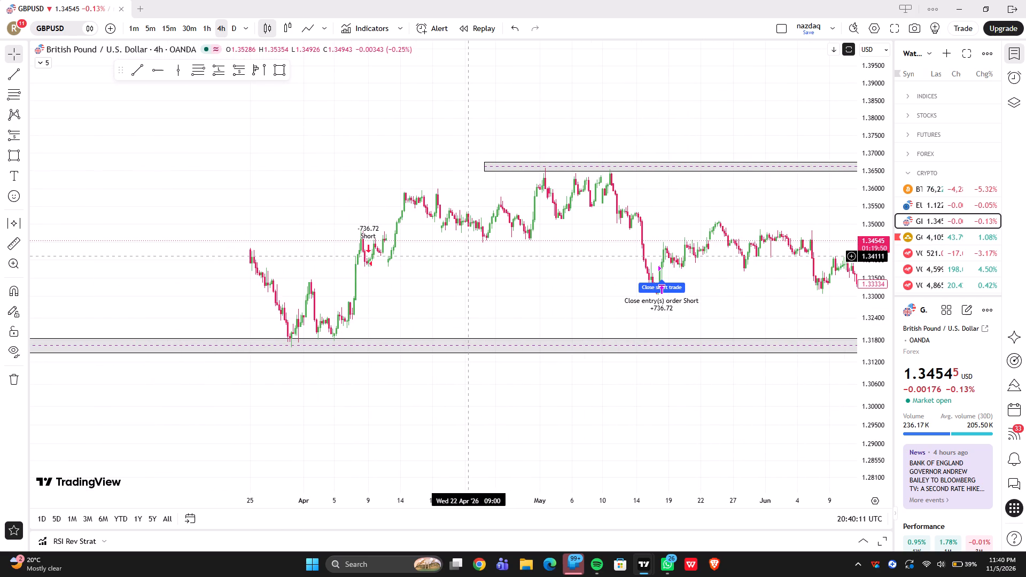
left_click_drag(468, 256, 75, 246)
left_click_drag(564, 262, 99, 174)
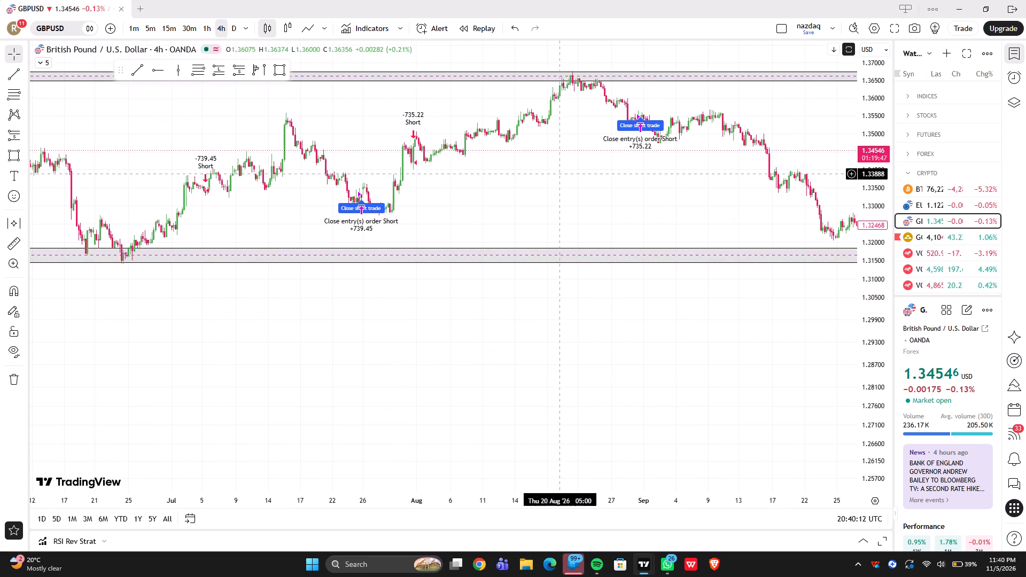
left_click_drag(610, 178, 250, 193)
left_click_drag(711, 192, 663, 188)
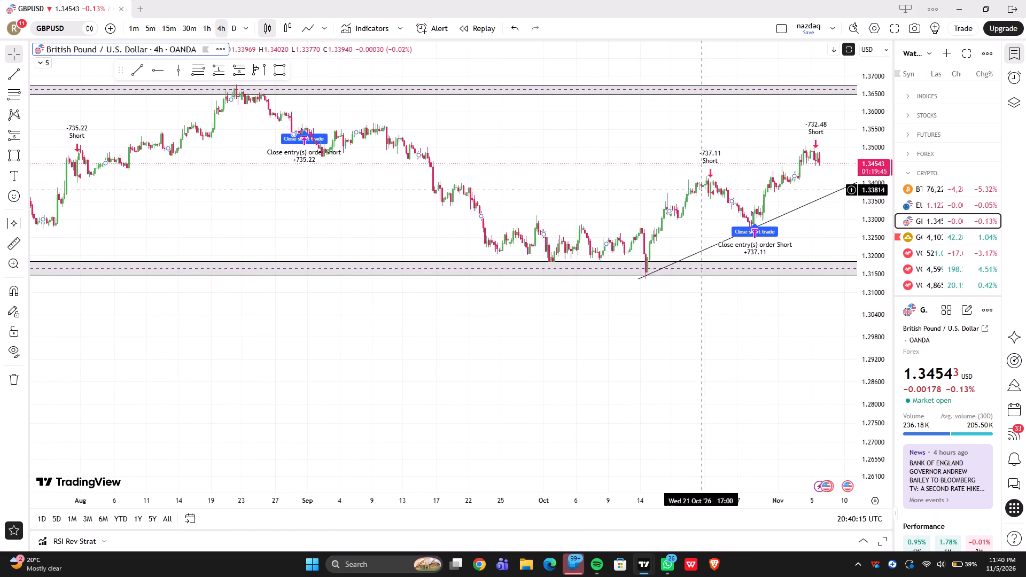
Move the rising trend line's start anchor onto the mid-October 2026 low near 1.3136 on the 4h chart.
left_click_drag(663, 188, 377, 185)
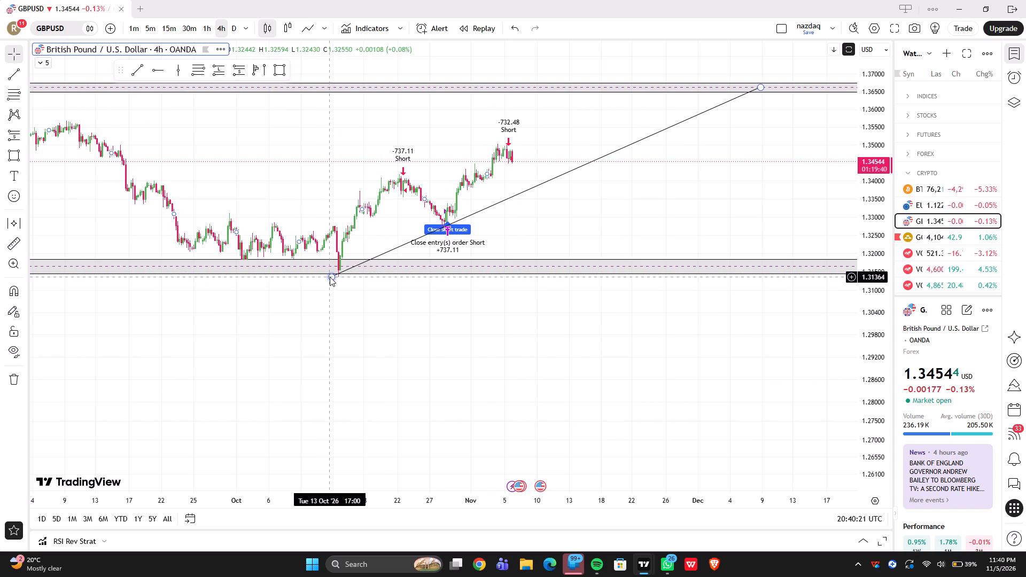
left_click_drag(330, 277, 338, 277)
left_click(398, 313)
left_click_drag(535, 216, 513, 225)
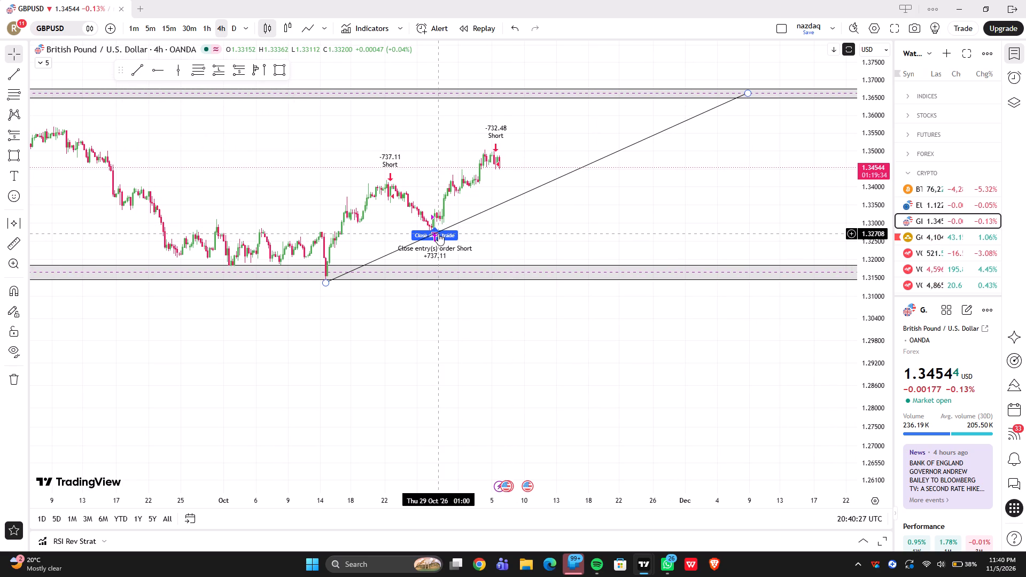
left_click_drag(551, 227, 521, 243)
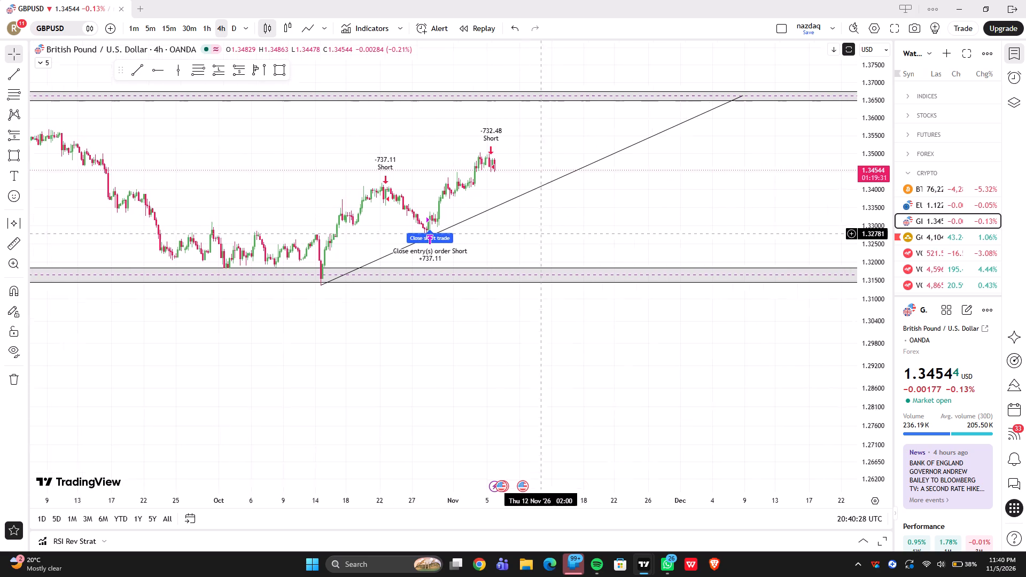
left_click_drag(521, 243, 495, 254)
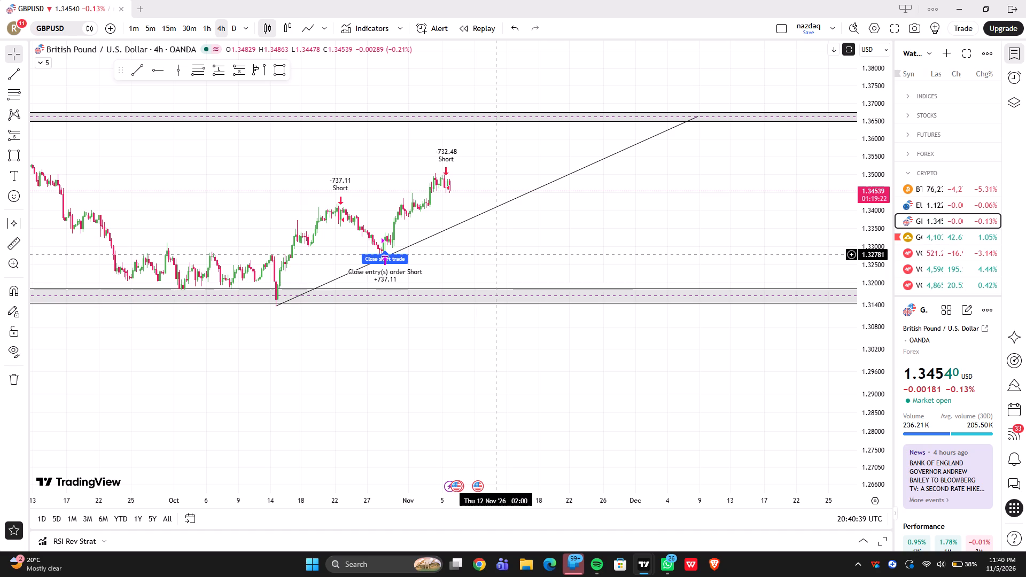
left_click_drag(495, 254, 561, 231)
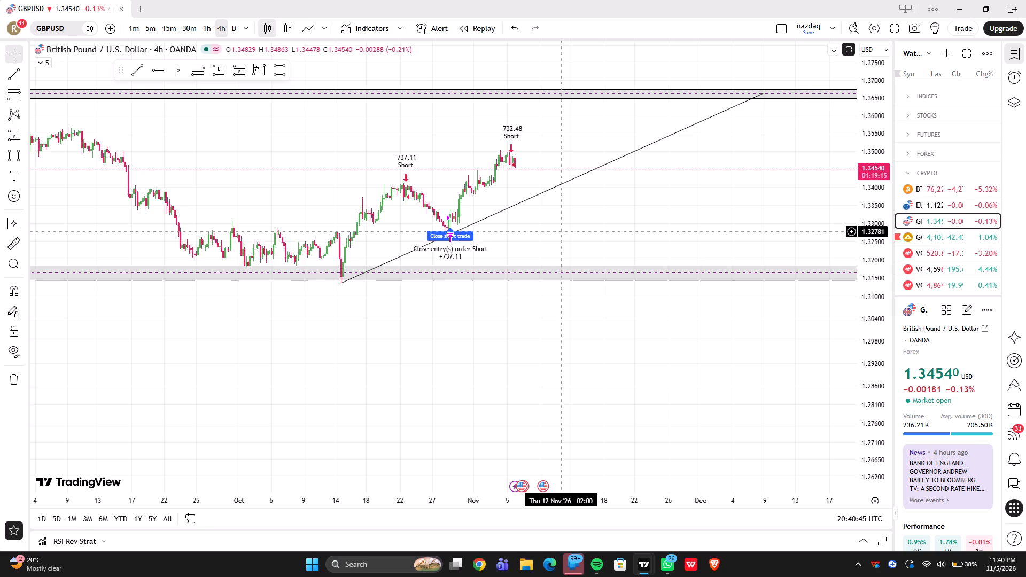
Switch GBPUSD to the 1h timeframe and examine the October and November pullbacks and short trades against the rising trend line.
left_click(200, 25)
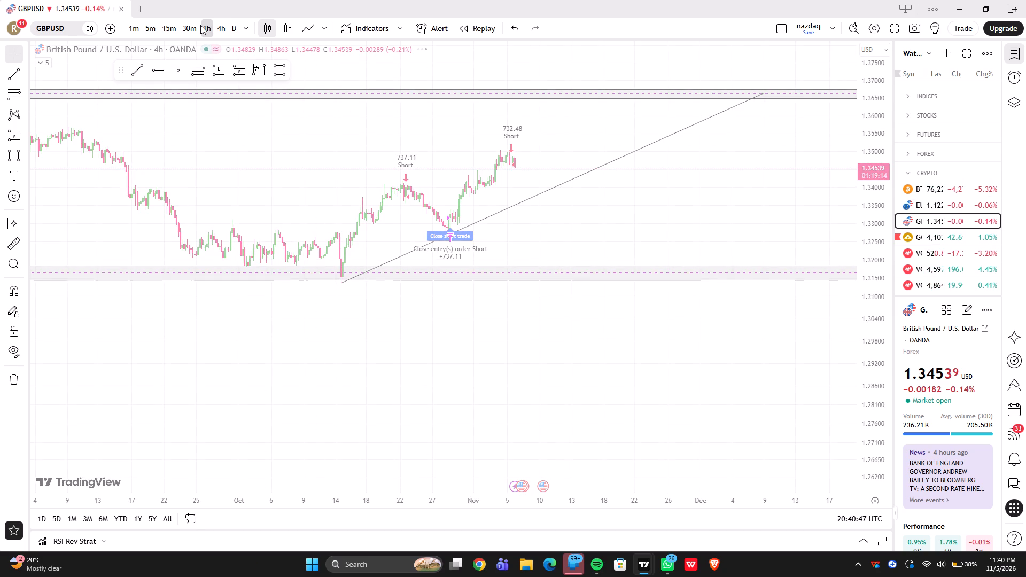
left_click_drag(298, 155, 665, 151)
left_click_drag(865, 254, 844, 91)
left_click_drag(601, 127, 600, 135)
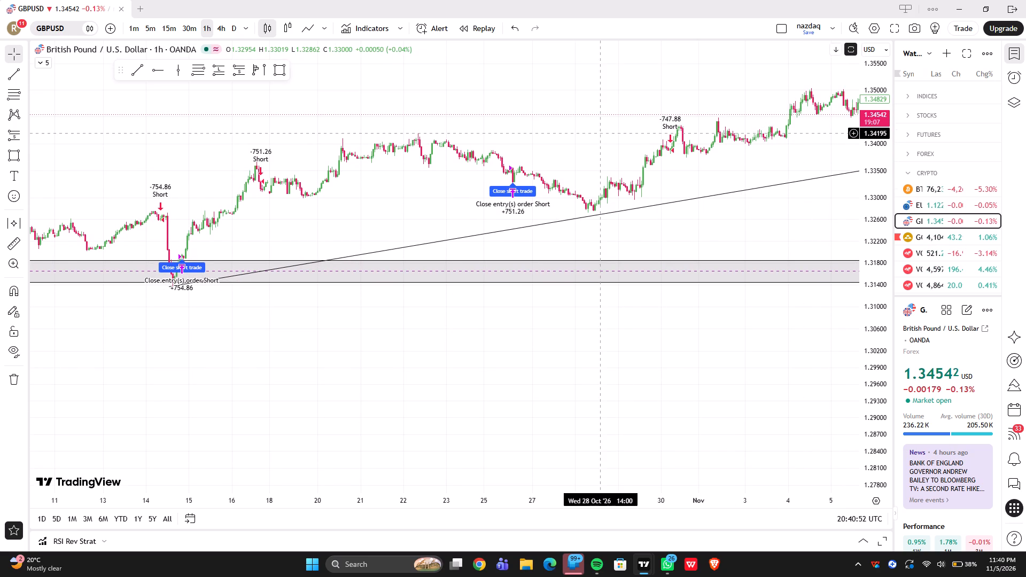
left_click_drag(600, 135, 600, 135)
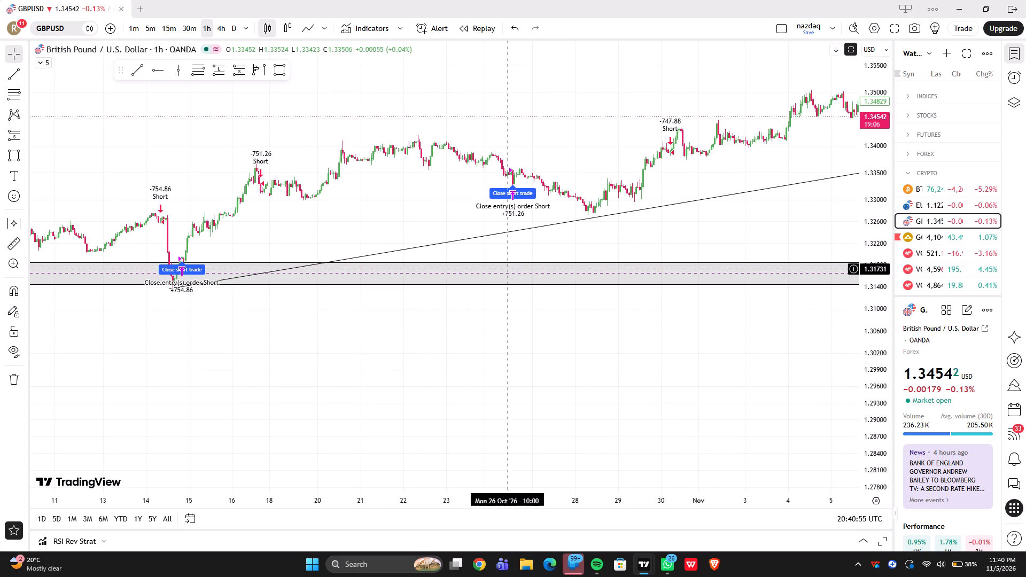
left_click_drag(679, 229, 360, 257)
left_click_drag(288, 506, 504, 519)
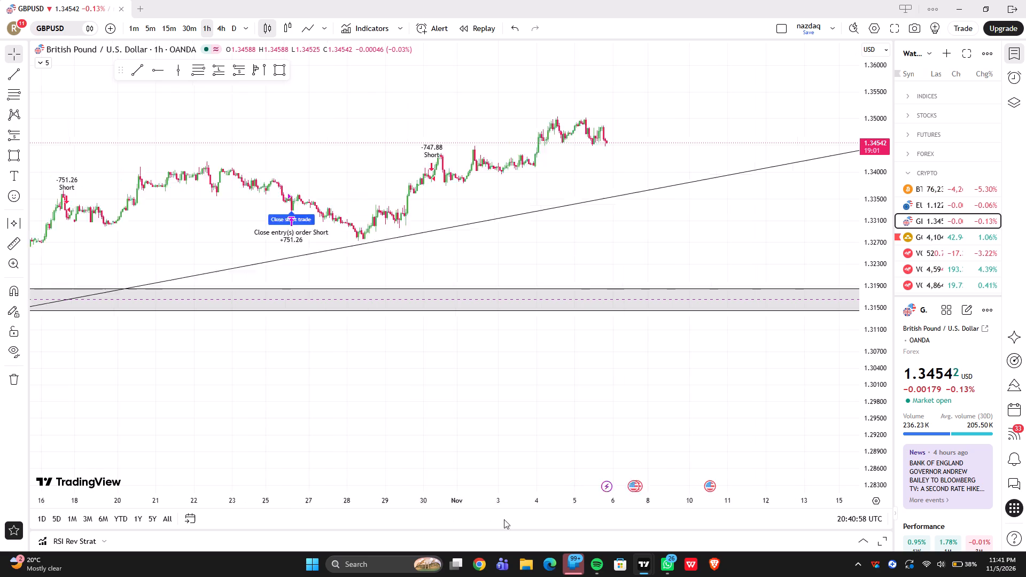
left_click_drag(504, 519, 520, 519)
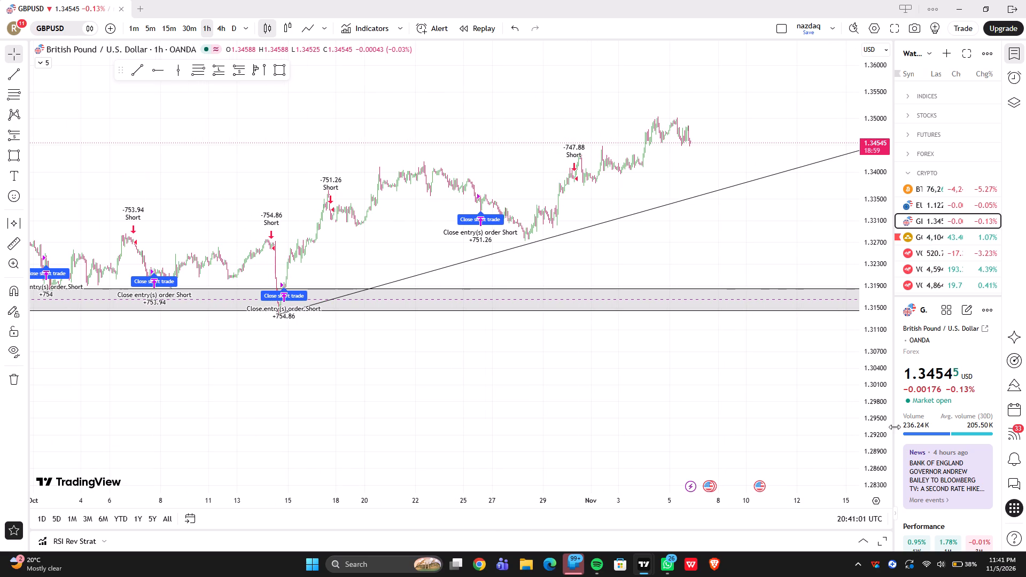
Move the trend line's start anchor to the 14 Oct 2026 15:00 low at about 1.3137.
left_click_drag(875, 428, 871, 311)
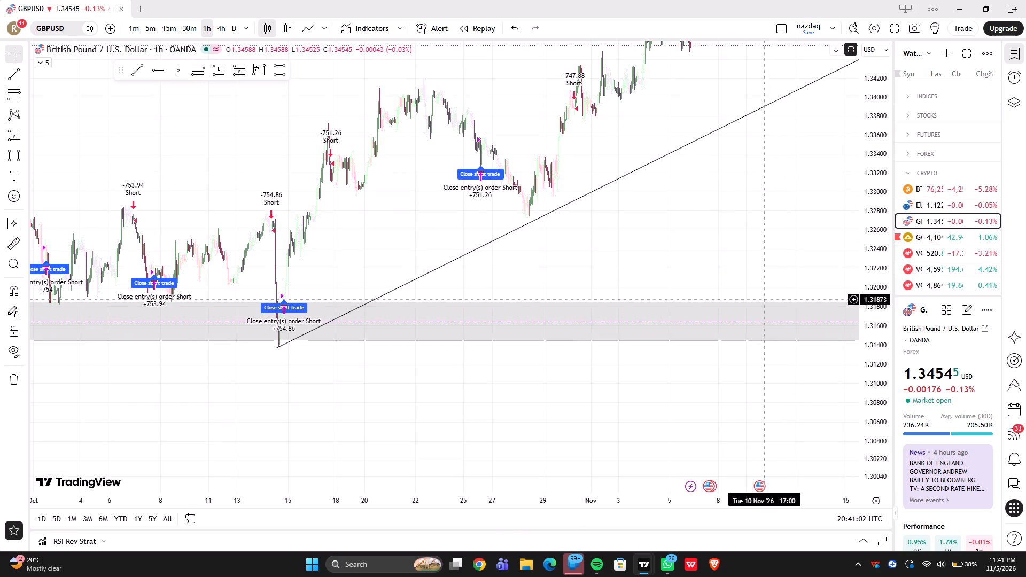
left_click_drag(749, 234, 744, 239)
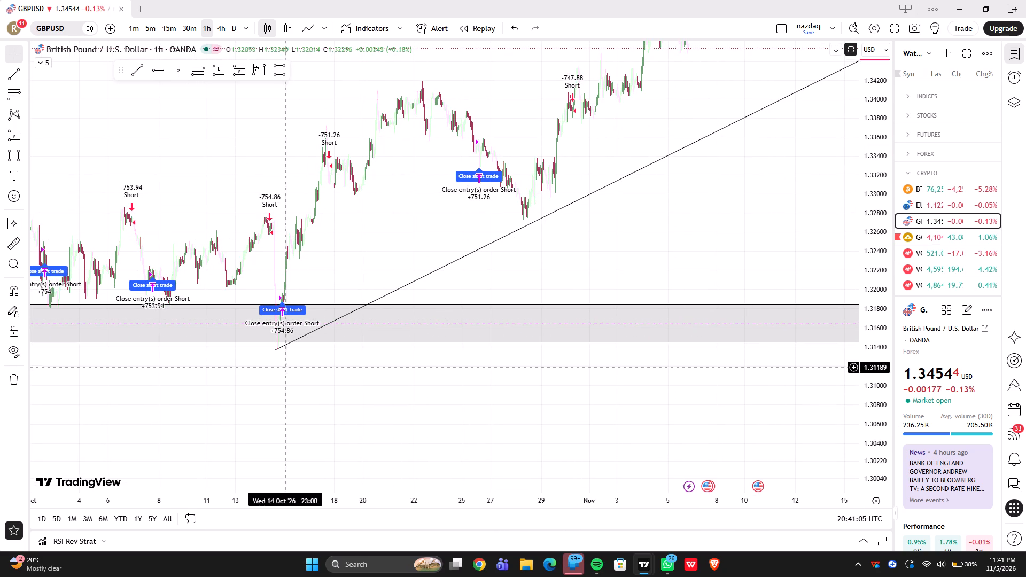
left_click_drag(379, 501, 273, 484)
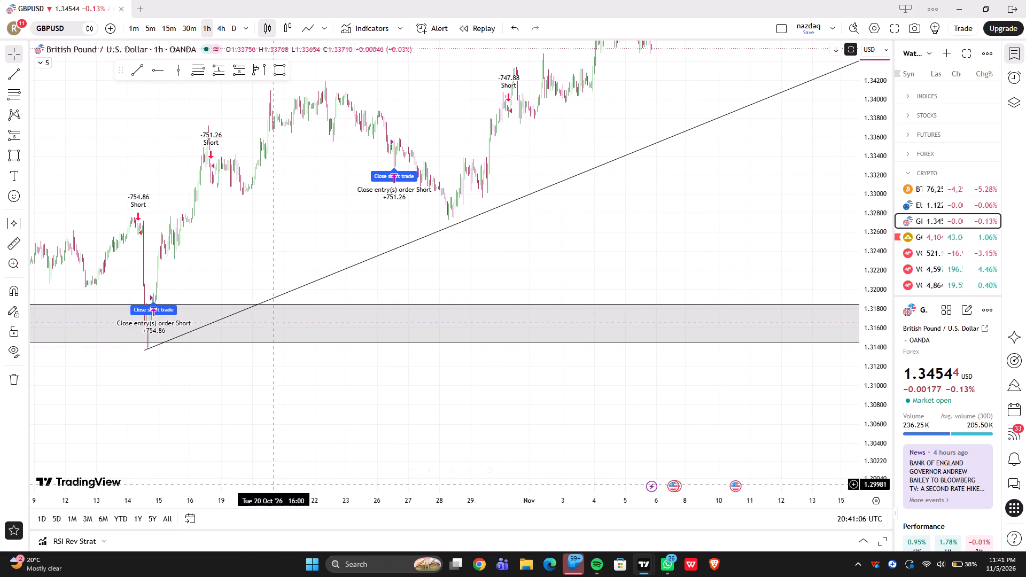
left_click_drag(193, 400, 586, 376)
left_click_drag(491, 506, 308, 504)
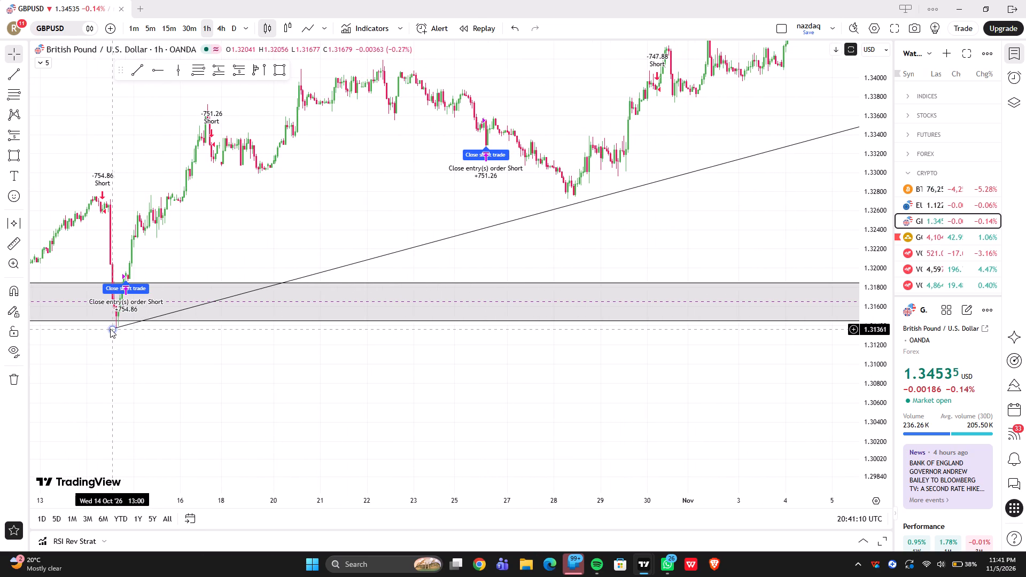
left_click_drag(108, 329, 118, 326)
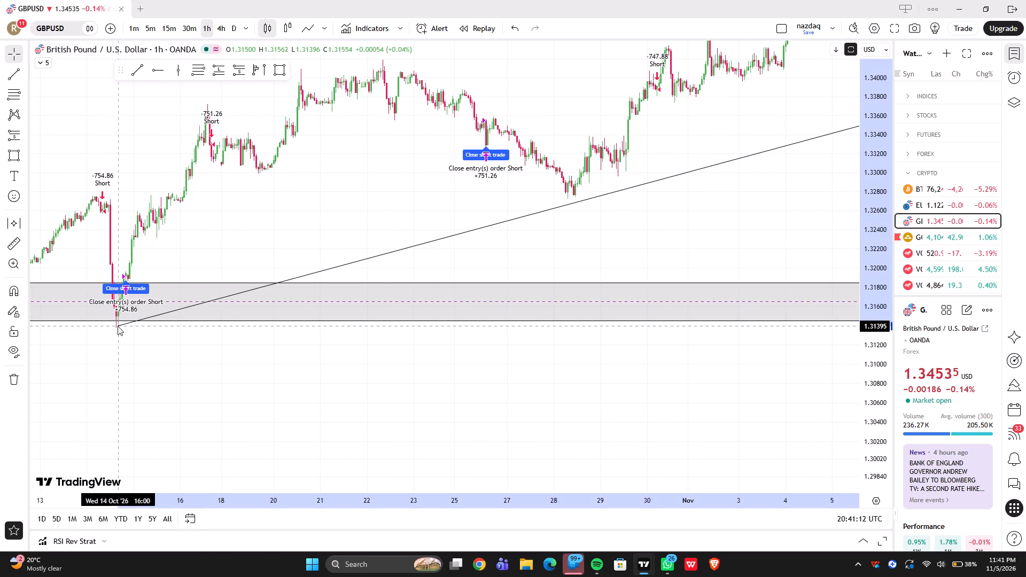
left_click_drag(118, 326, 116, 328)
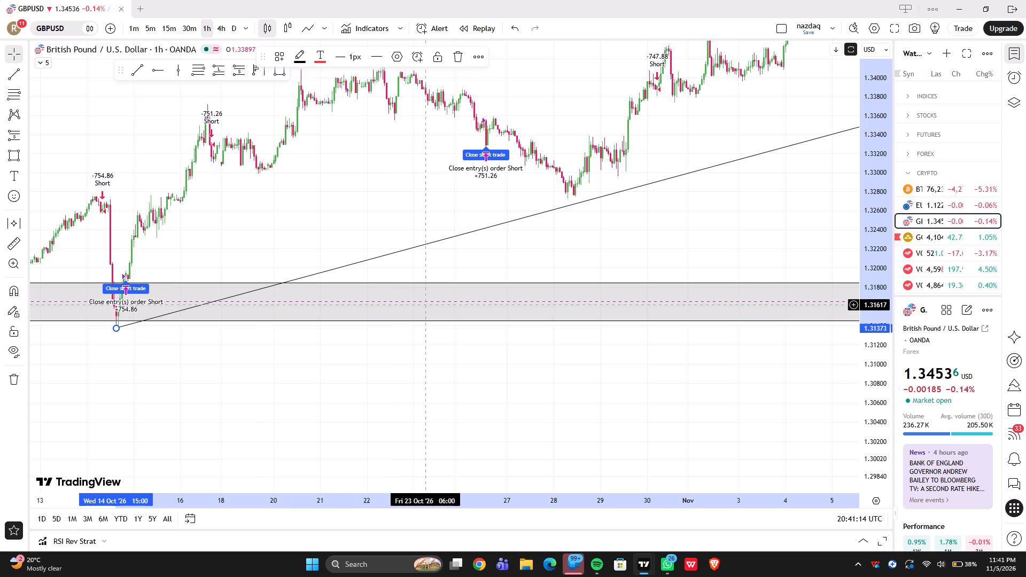
Follow the rising trend line past the latest price and examine where it reaches the upper resistance zone.
left_click_drag(663, 230, 379, 345)
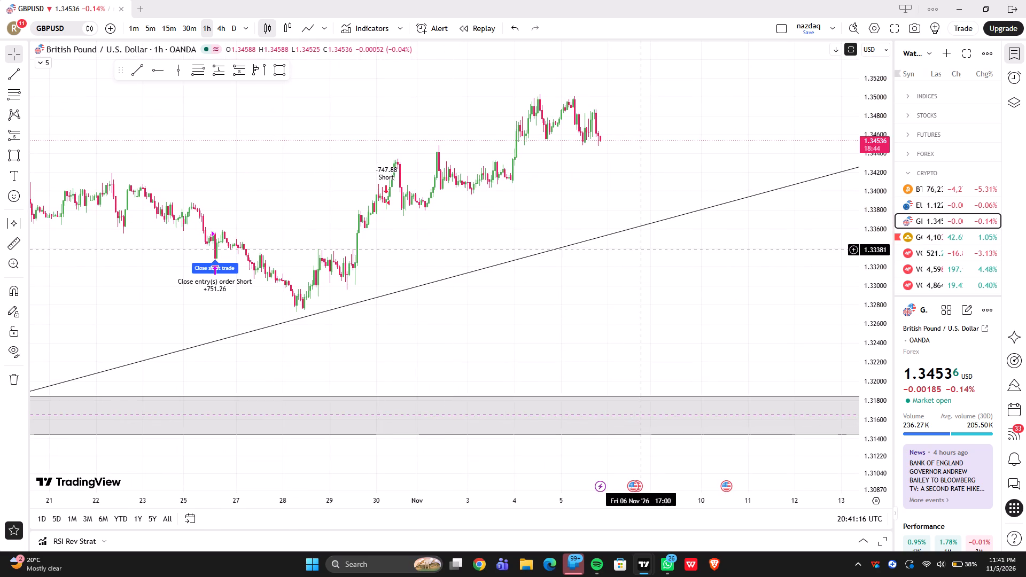
left_click_drag(642, 249, 208, 311)
left_click_drag(686, 245, 525, 315)
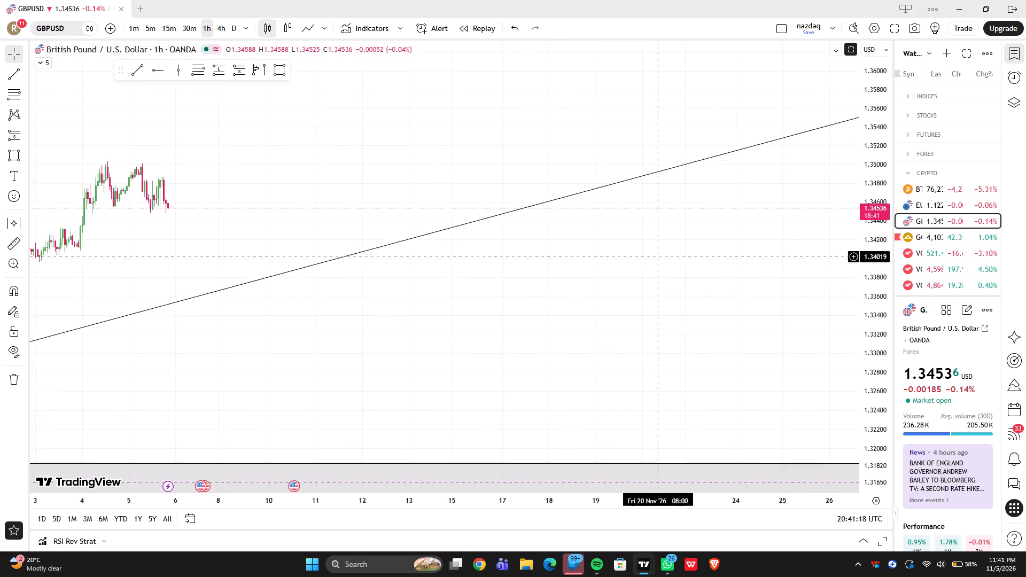
left_click_drag(525, 315, 306, 329)
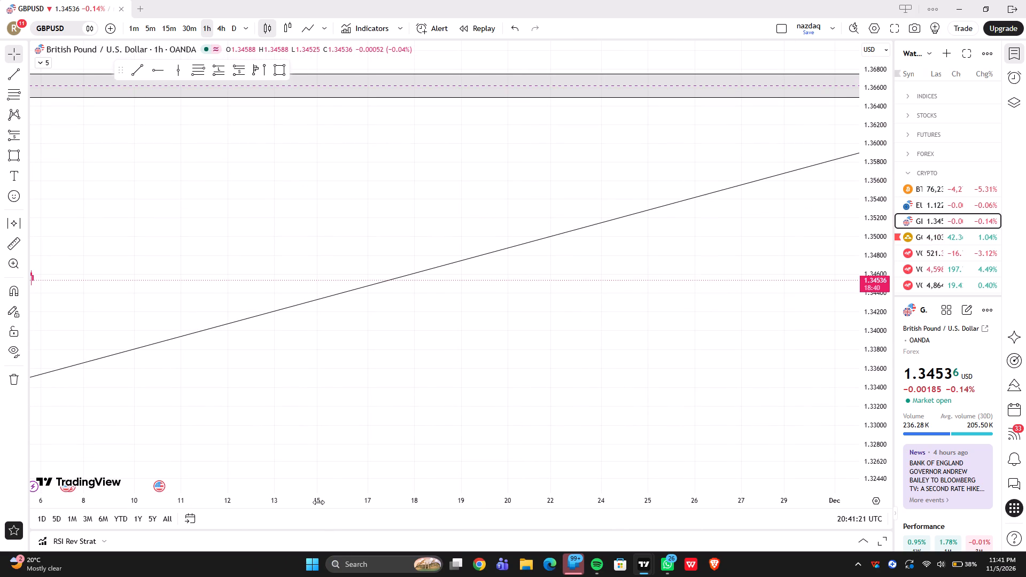
left_click_drag(318, 502, 610, 486)
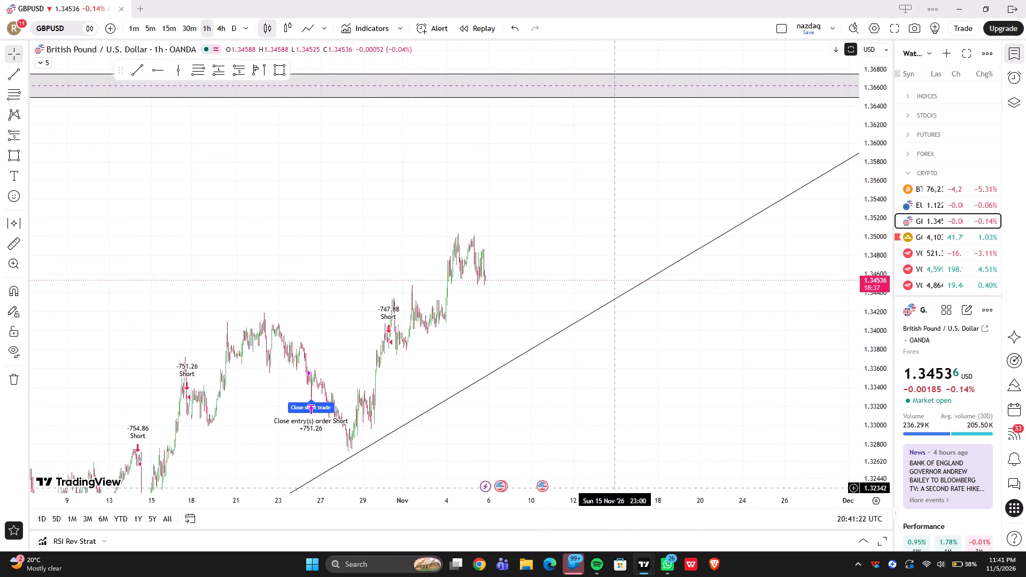
left_click_drag(610, 486, 516, 498)
left_click_drag(524, 408, 535, 298)
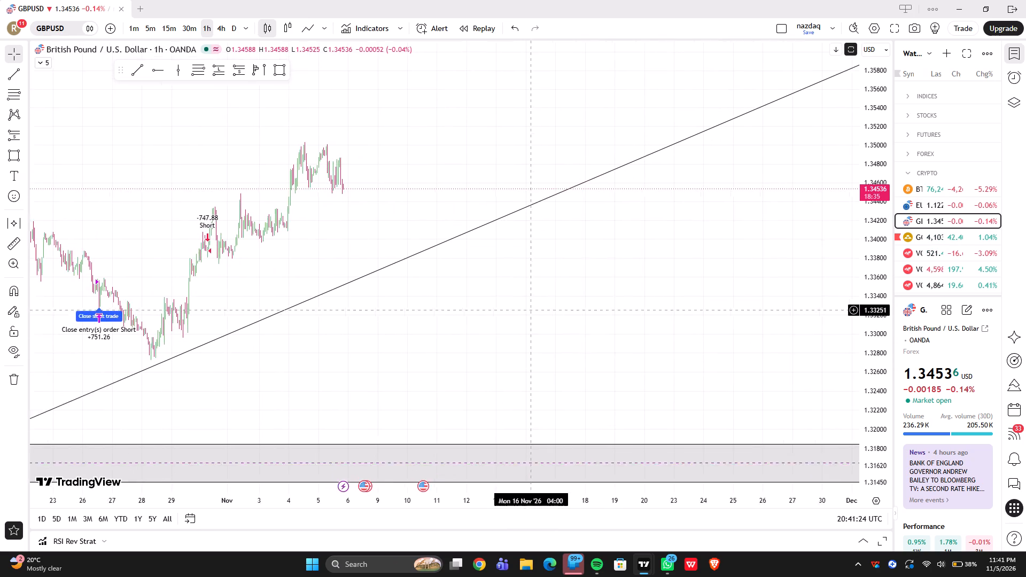
left_click_drag(535, 298, 353, 422)
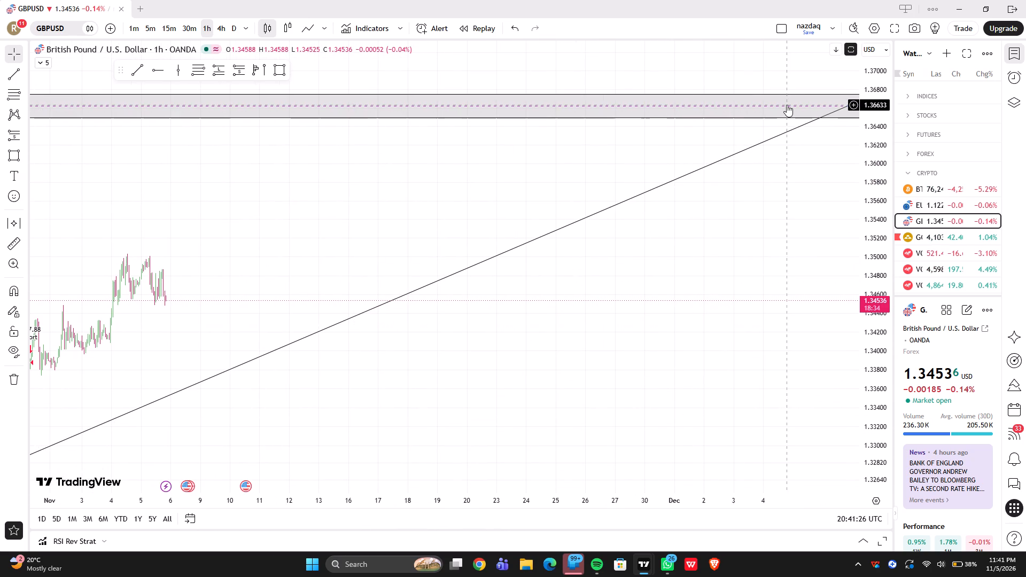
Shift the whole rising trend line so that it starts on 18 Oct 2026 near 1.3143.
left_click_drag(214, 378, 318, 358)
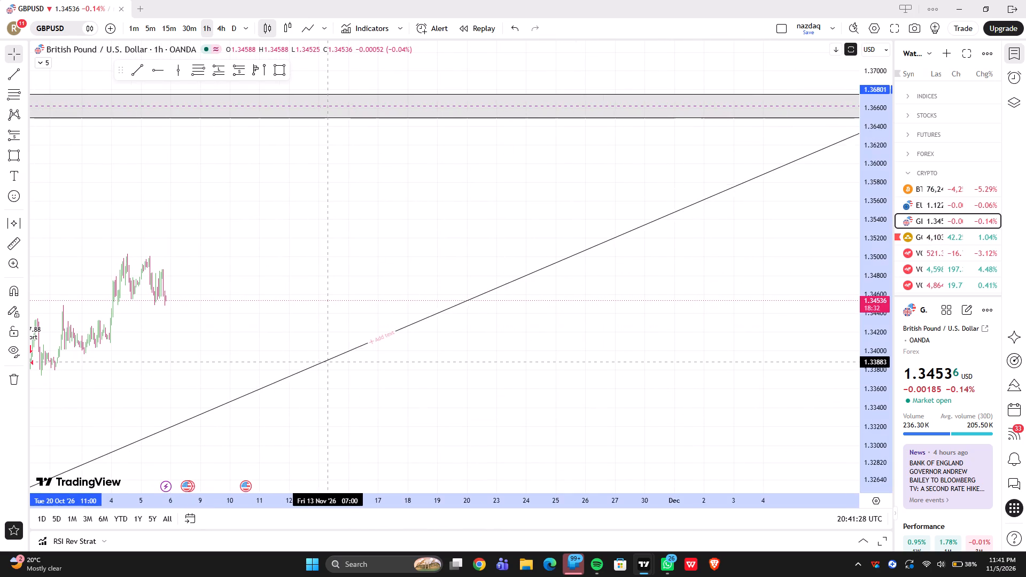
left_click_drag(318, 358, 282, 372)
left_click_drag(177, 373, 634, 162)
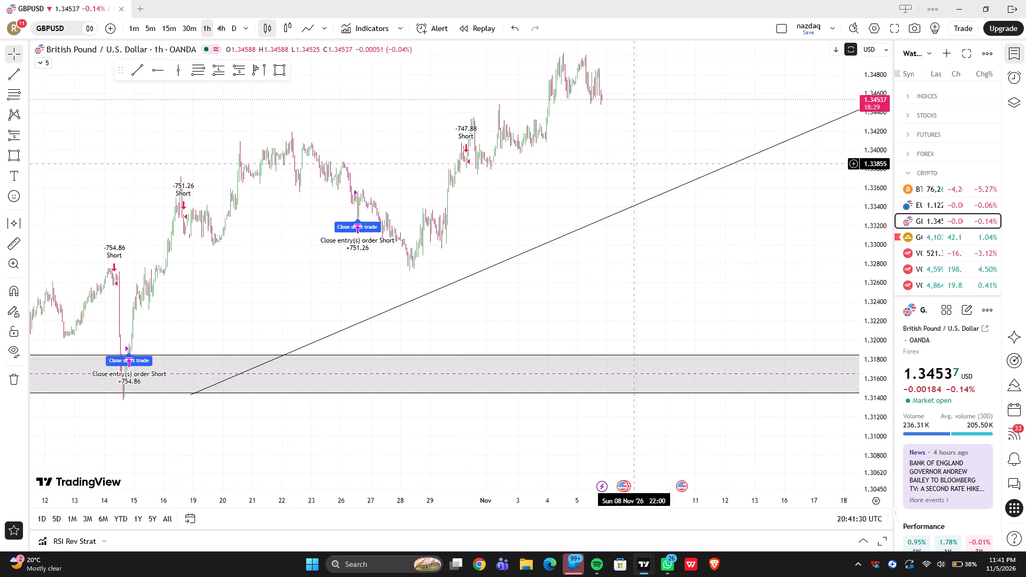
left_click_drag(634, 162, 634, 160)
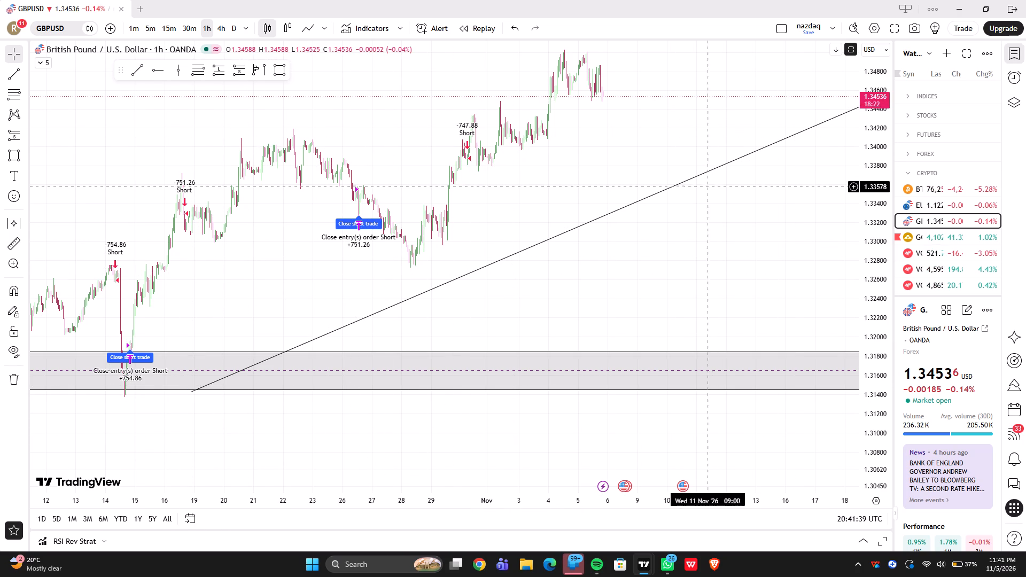
Delete the rising trend line from the 1h GBPUSD chart.
left_click(689, 180)
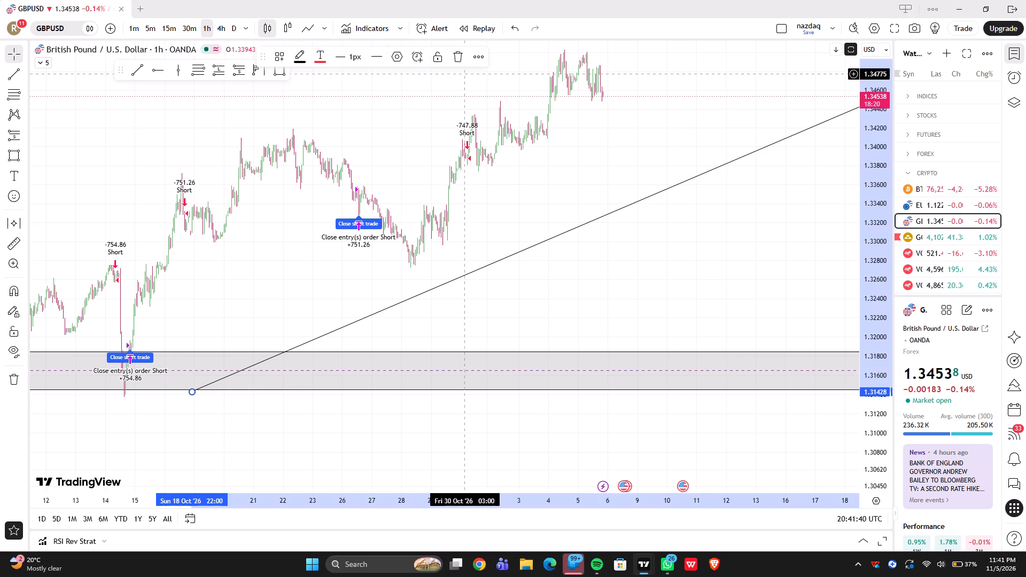
left_click(457, 60)
left_click_drag(625, 119, 647, 265)
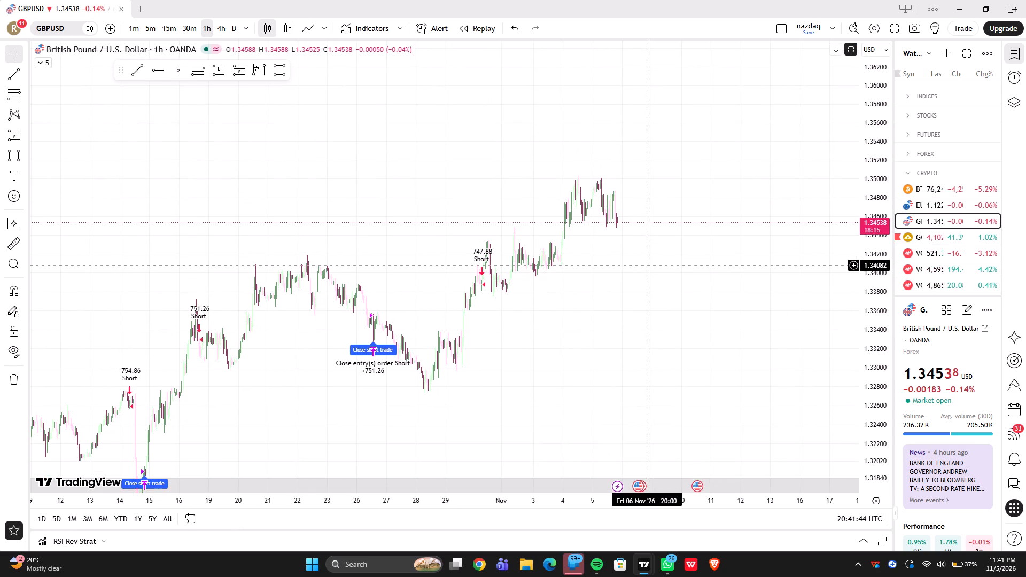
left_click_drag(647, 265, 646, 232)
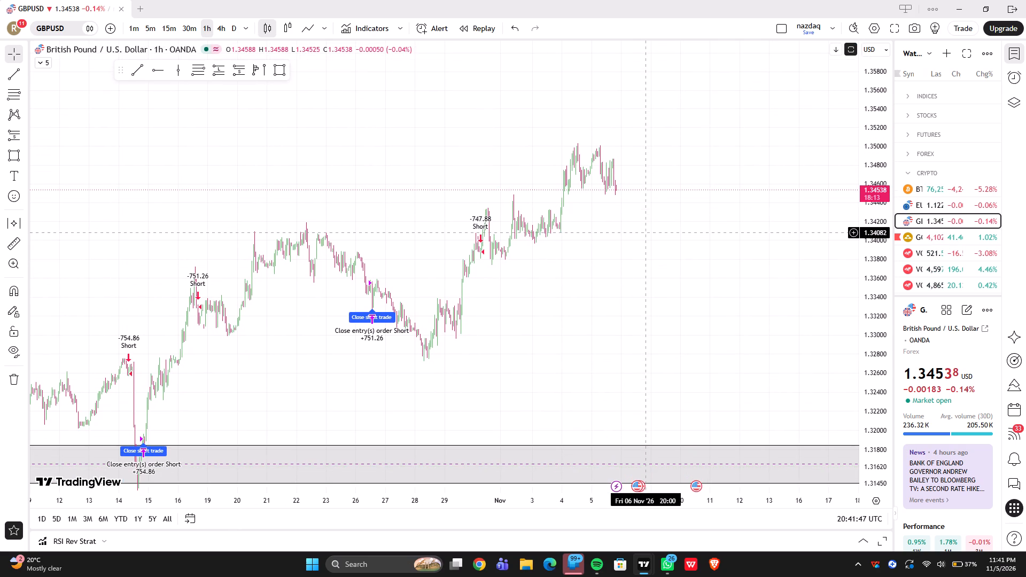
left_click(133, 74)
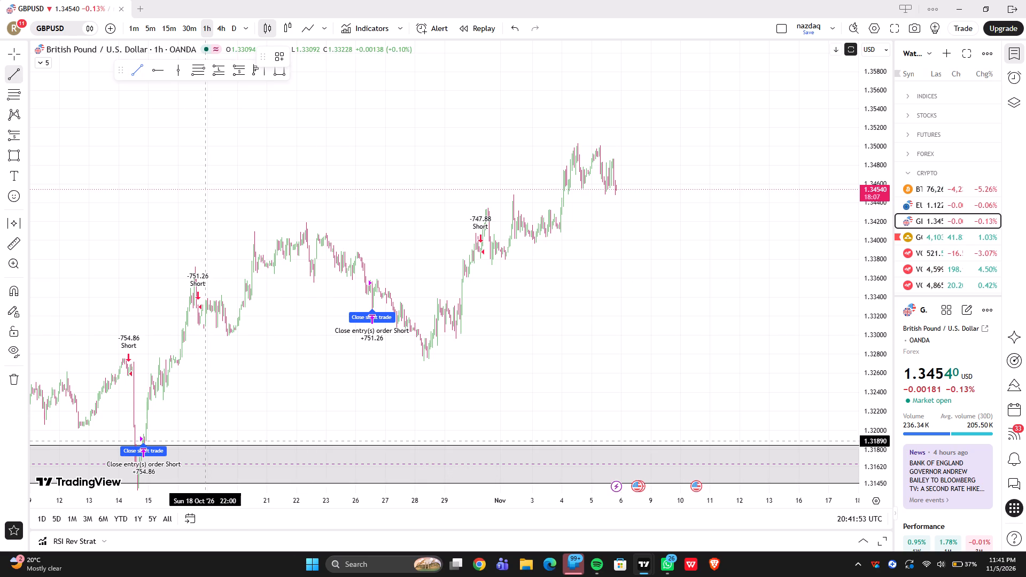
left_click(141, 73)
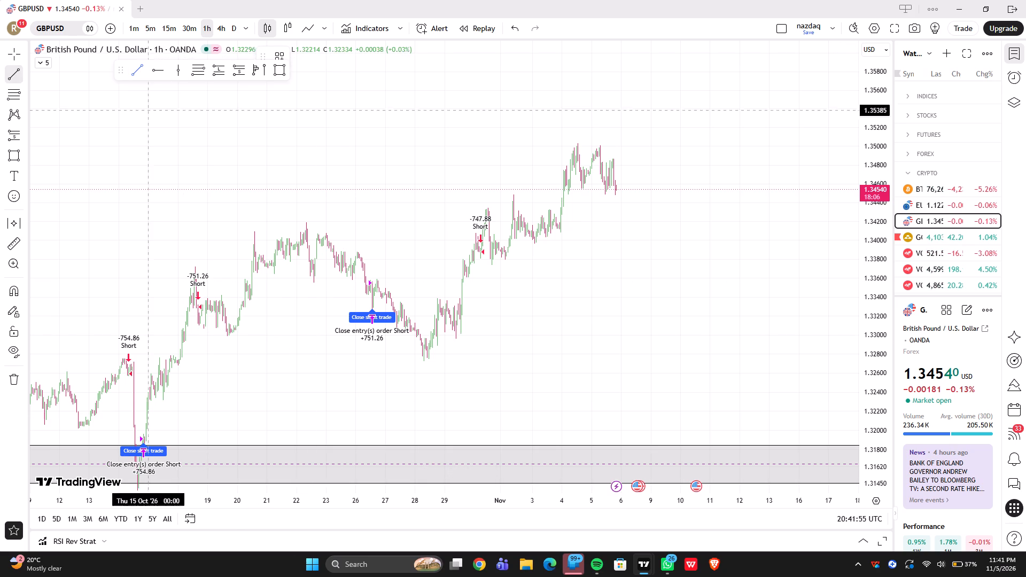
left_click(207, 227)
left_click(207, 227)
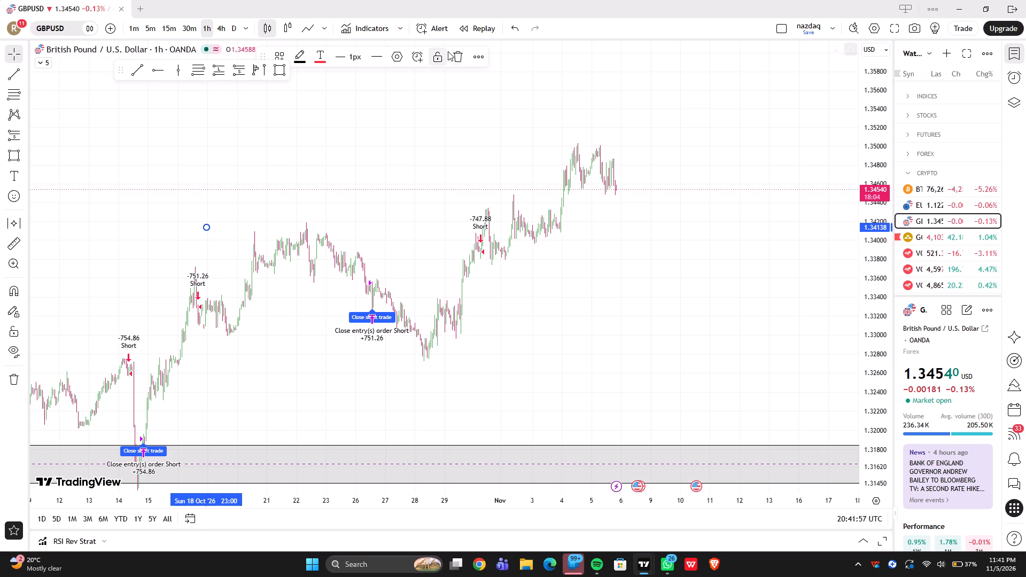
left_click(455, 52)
Draw a rising trend line from the 14 Oct 2026 14:00 low near 1.3138, under the 28 Oct low, to 17 Nov near 1.3478.
left_click_drag(271, 295, 267, 225)
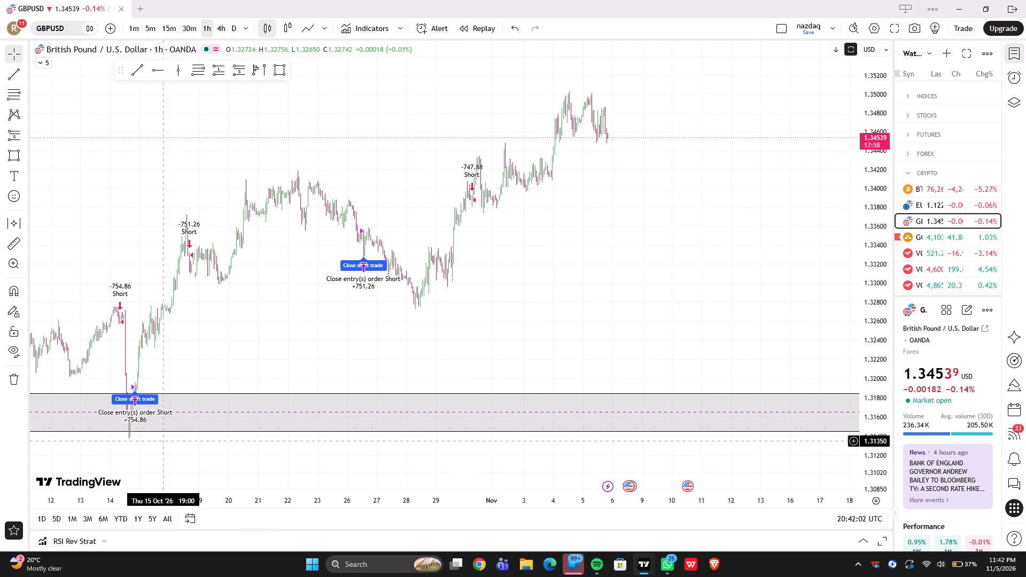
left_click_drag(317, 509, 314, 504)
left_click_drag(314, 504, 256, 505)
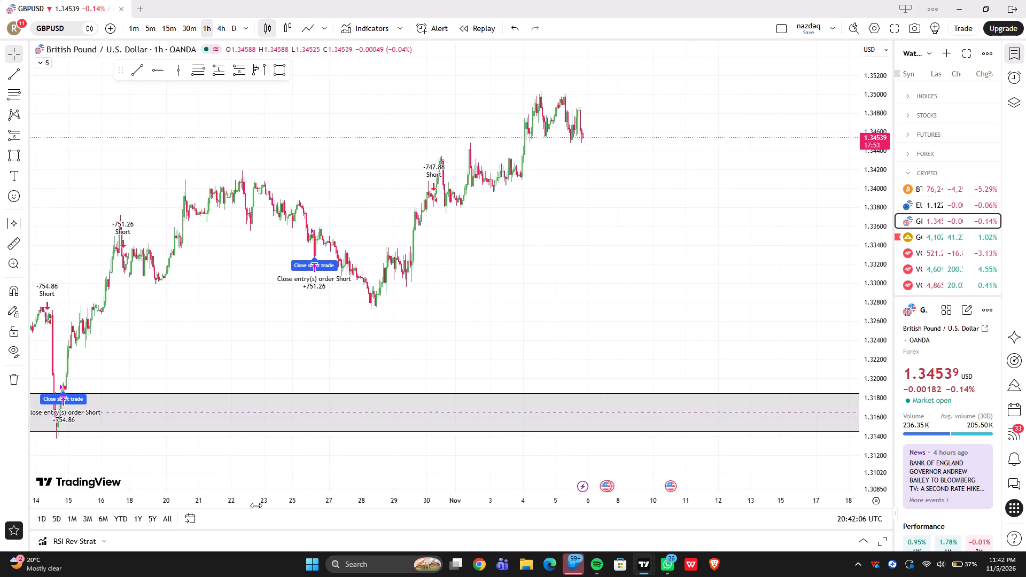
left_click_drag(256, 505, 255, 505)
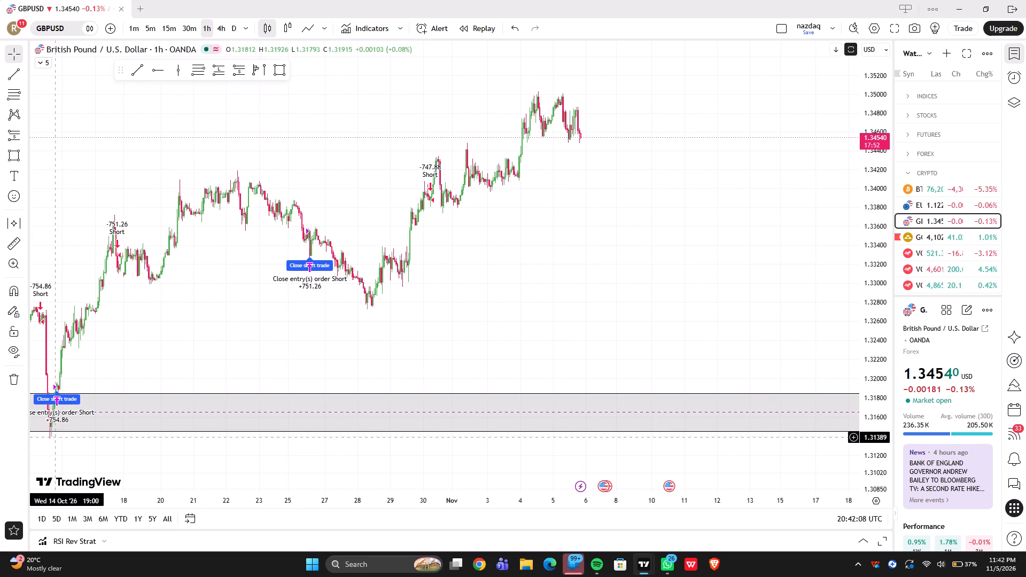
left_click(50, 438)
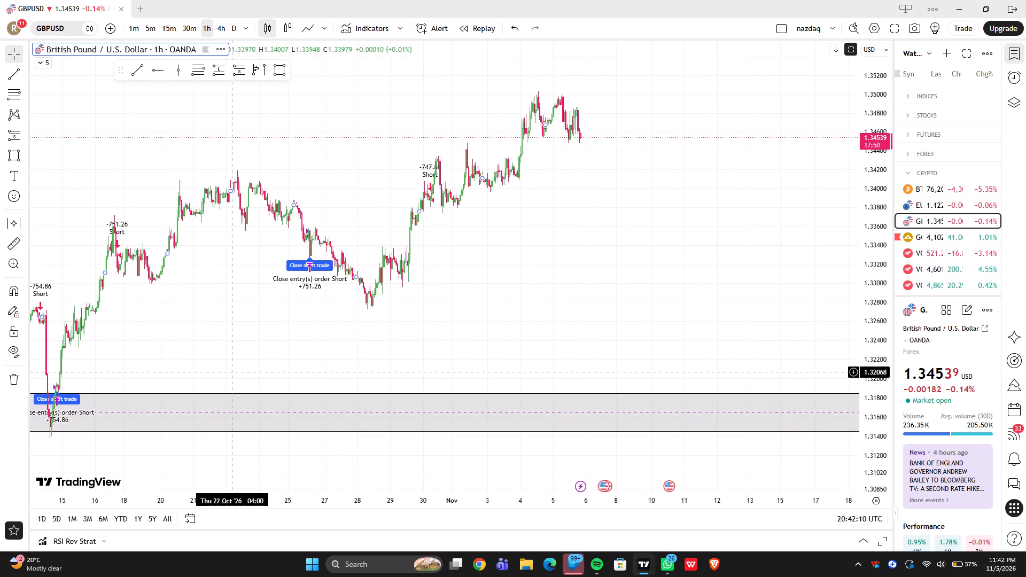
left_click(133, 71)
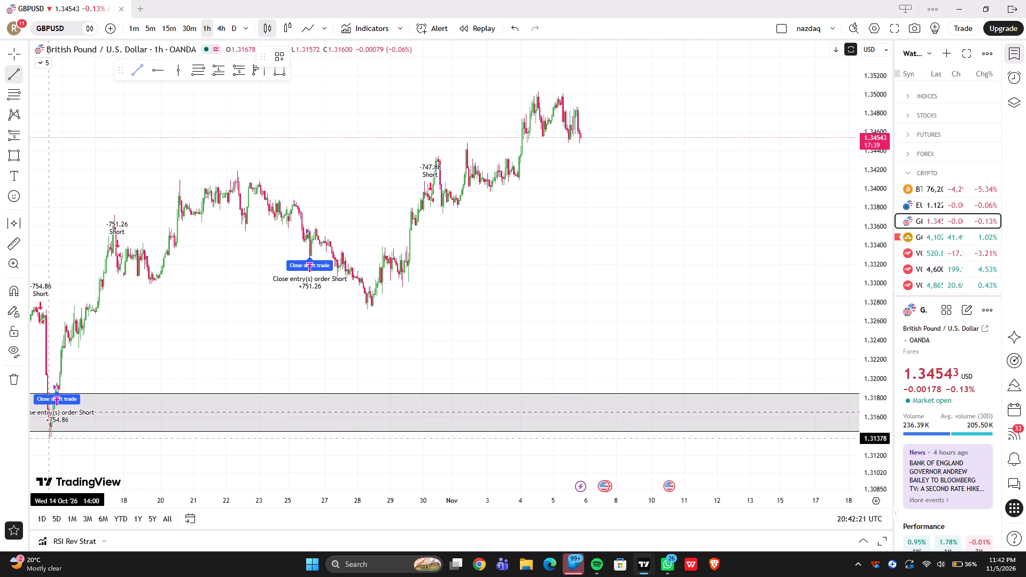
left_click(49, 438)
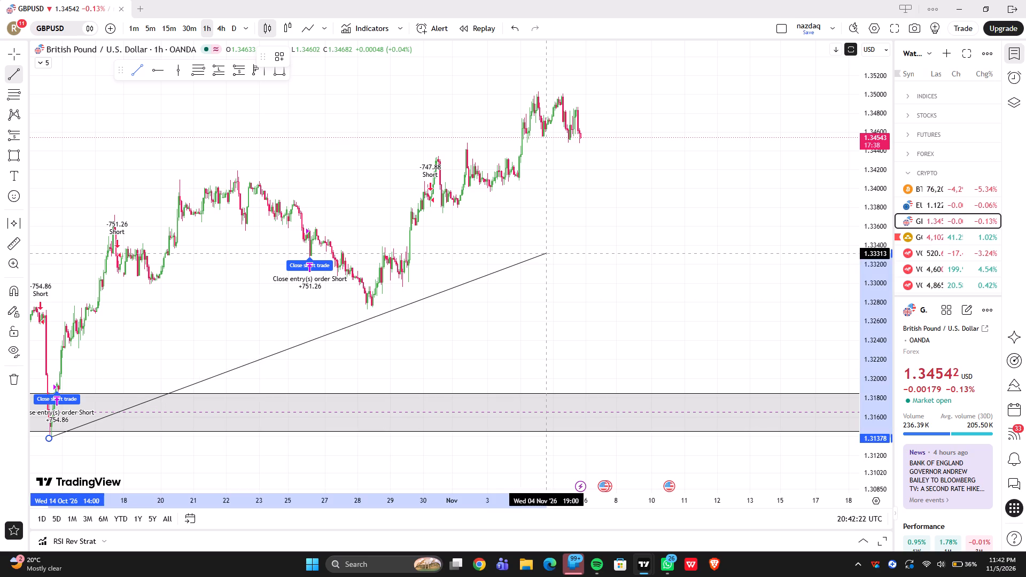
left_click(840, 115)
Extend the rising trend line's end anchor to 1 Dec 2026 12:00 at about 1.3615, keeping it along the 28 Oct low.
left_click_drag(463, 319, 609, 229)
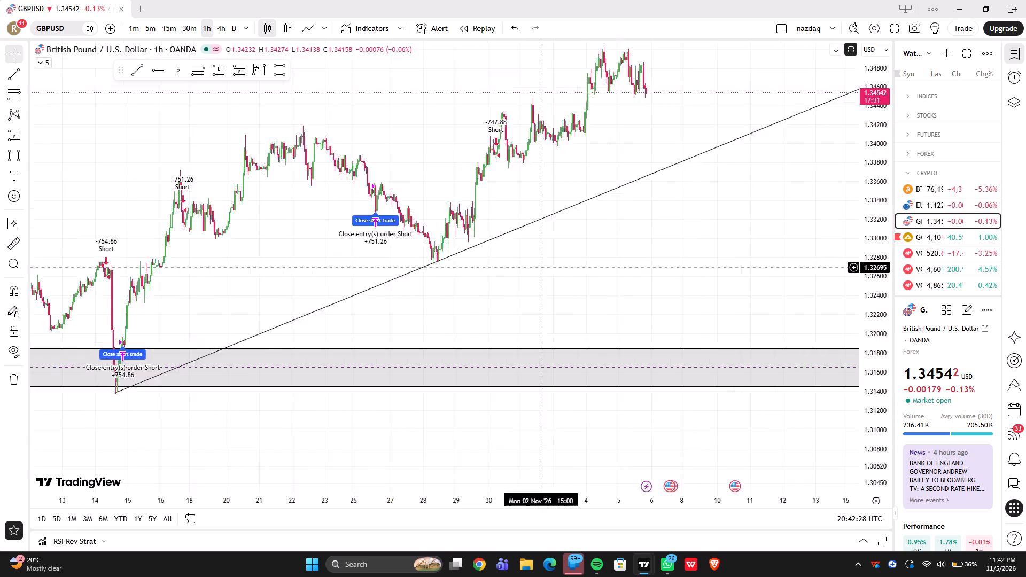
left_click_drag(609, 229, 422, 301)
left_click_drag(570, 254, 522, 273)
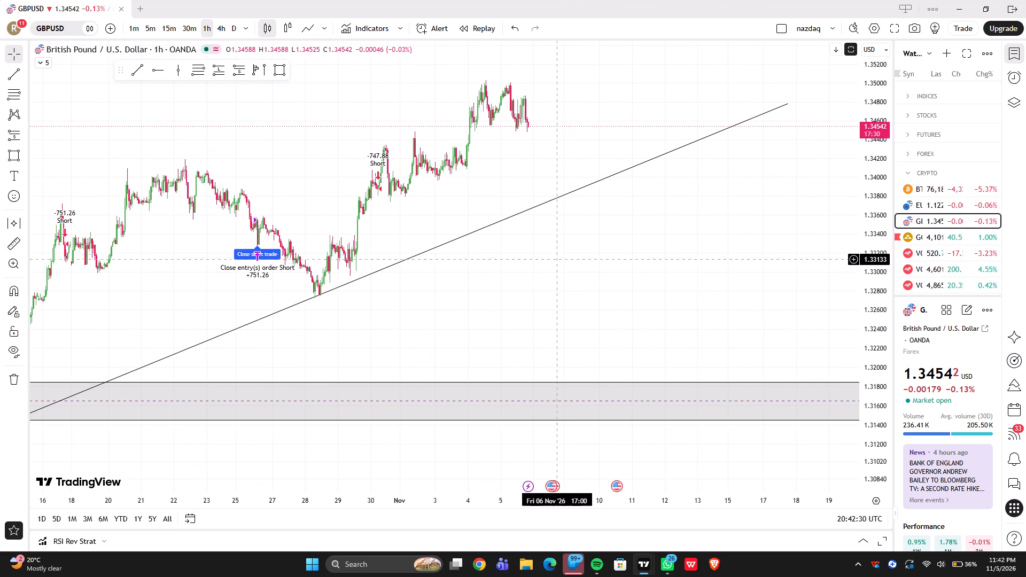
left_click_drag(522, 273, 357, 326)
left_click_drag(527, 252, 475, 302)
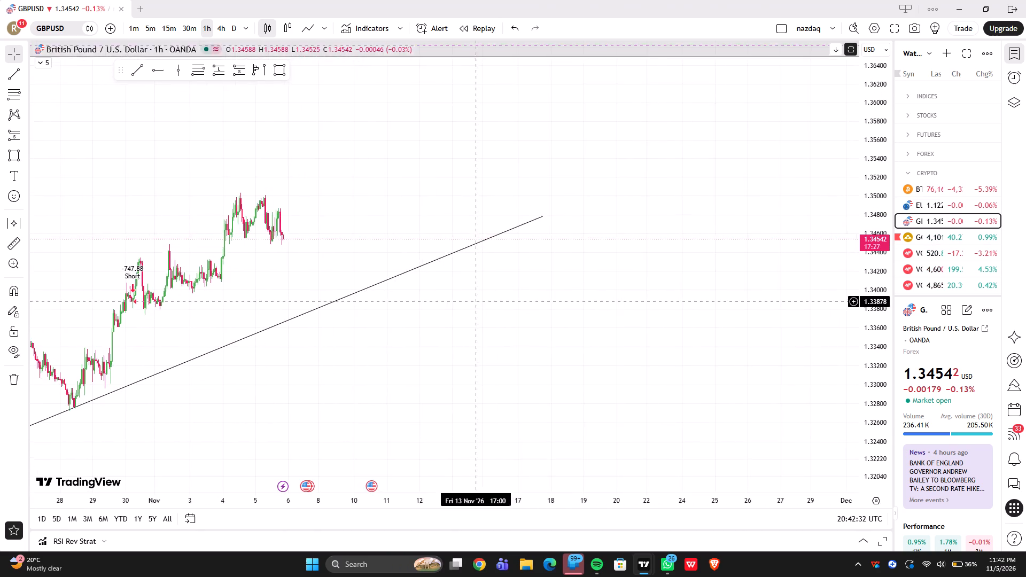
left_click_drag(475, 302, 450, 332)
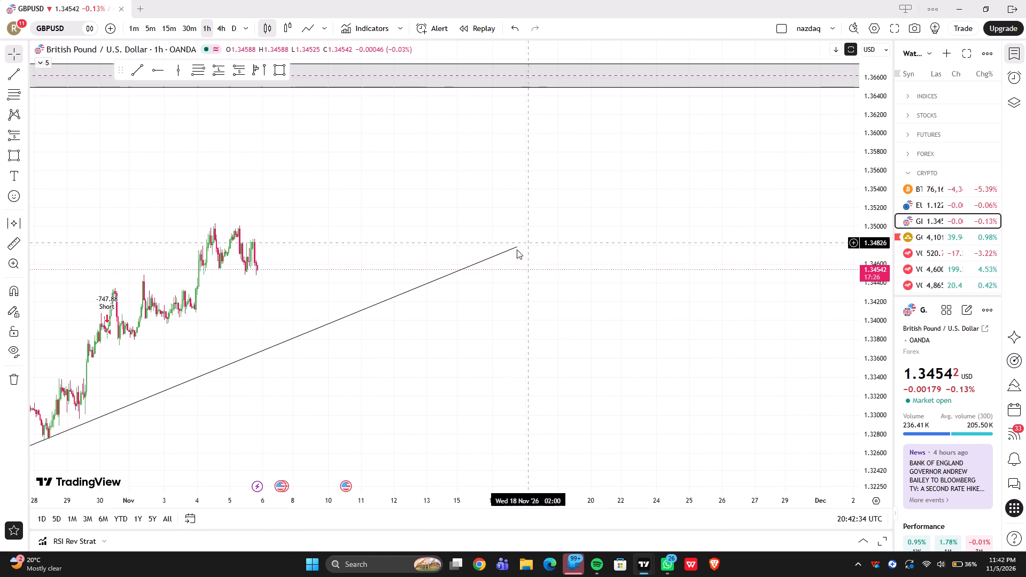
left_click_drag(516, 246, 646, 205)
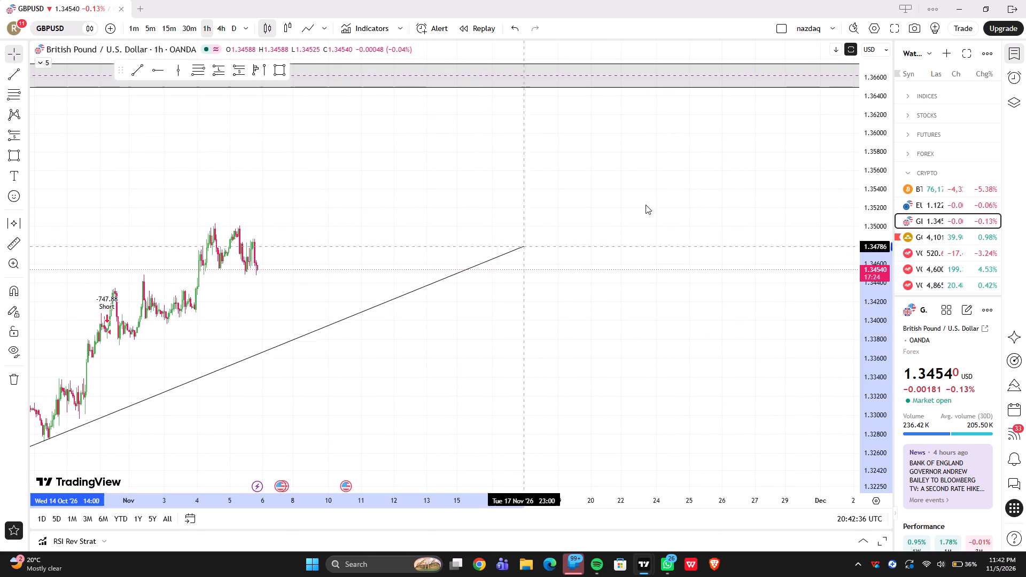
left_click_drag(646, 205, 827, 81)
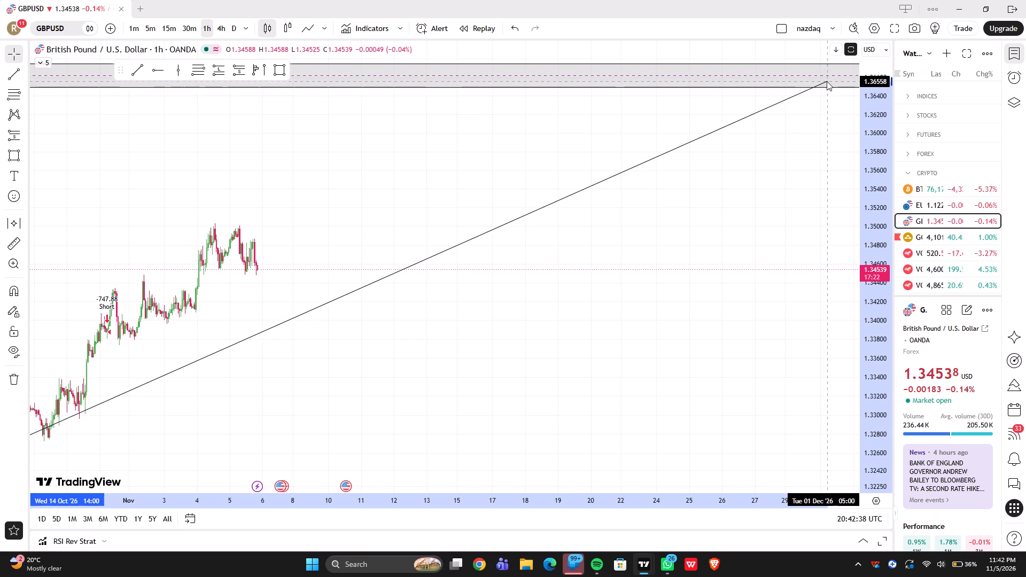
left_click_drag(827, 81, 833, 105)
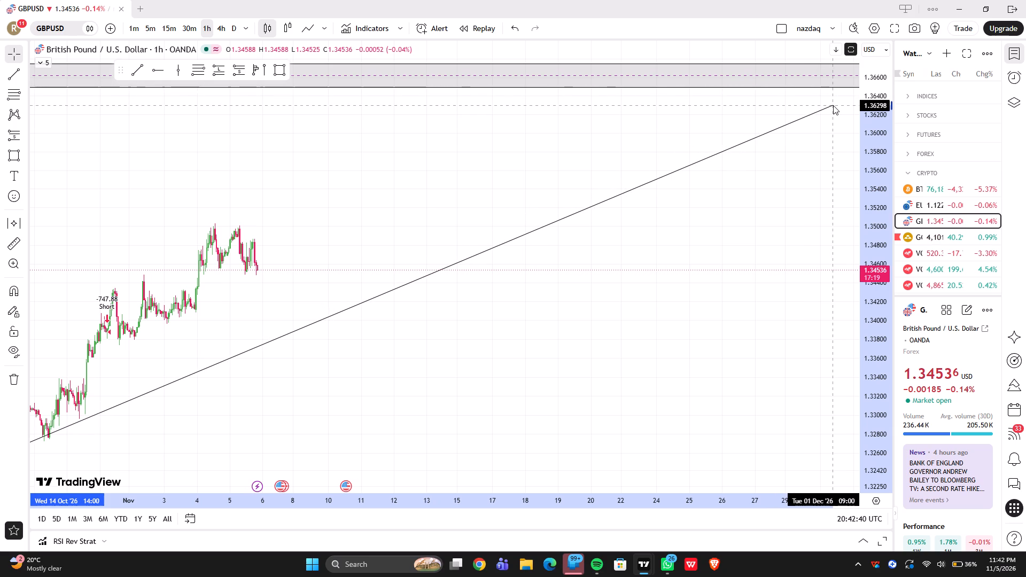
left_click_drag(833, 105, 836, 119)
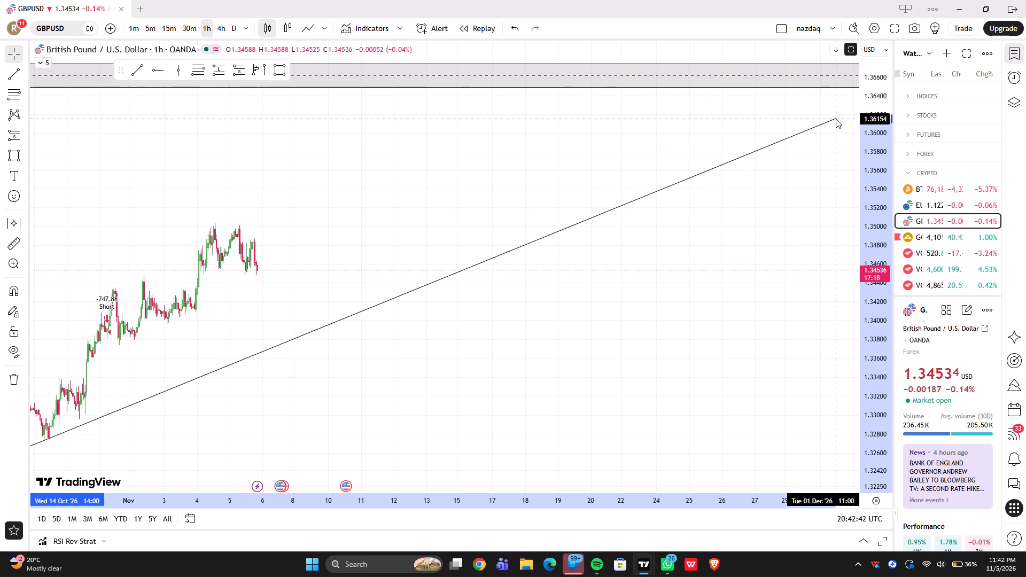
left_click_drag(836, 119, 836, 119)
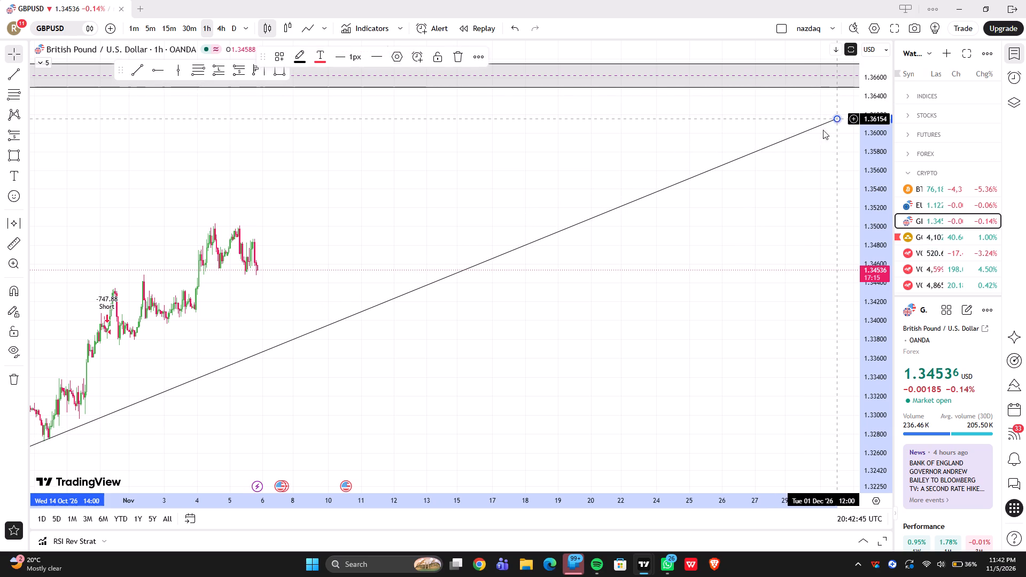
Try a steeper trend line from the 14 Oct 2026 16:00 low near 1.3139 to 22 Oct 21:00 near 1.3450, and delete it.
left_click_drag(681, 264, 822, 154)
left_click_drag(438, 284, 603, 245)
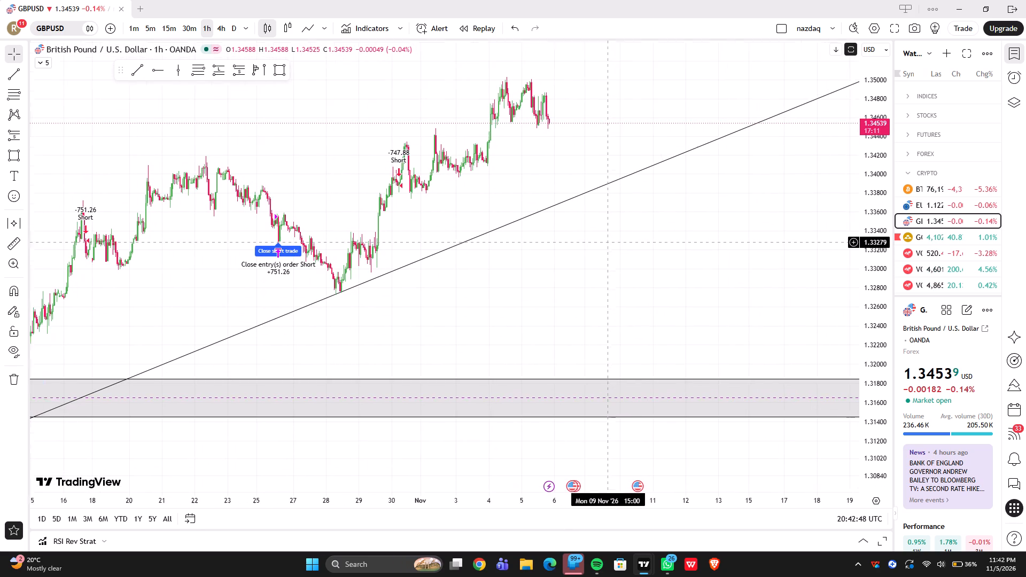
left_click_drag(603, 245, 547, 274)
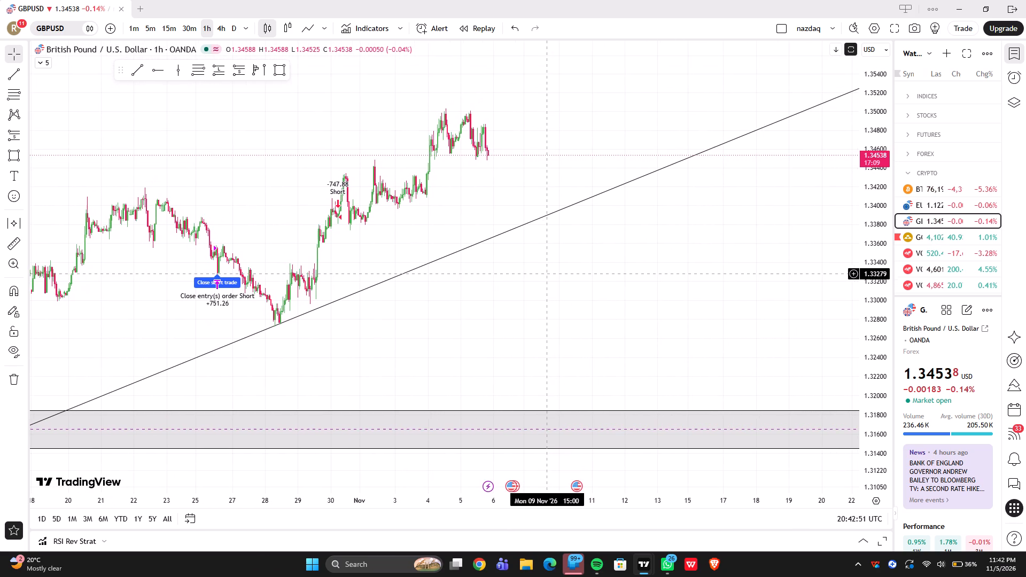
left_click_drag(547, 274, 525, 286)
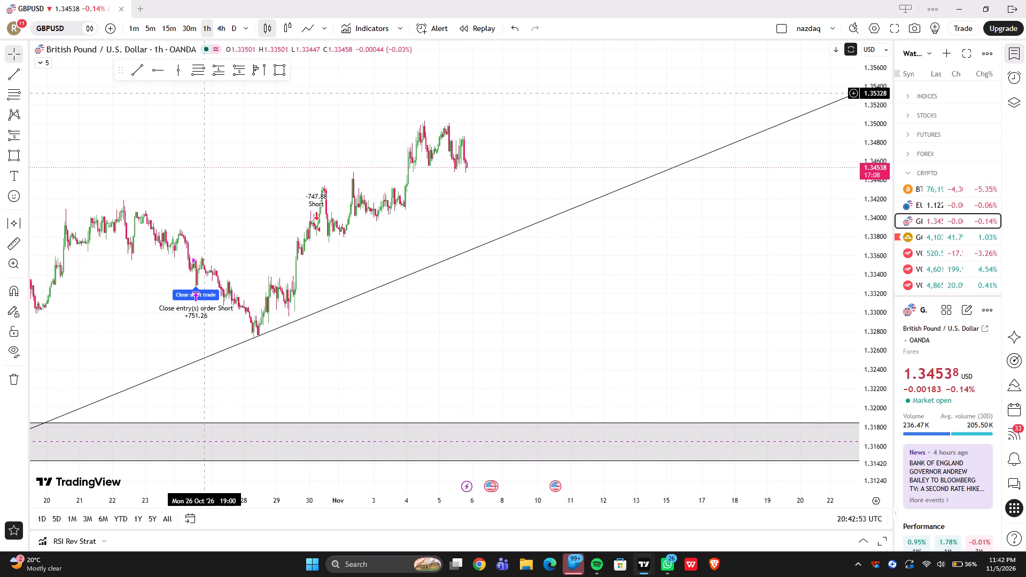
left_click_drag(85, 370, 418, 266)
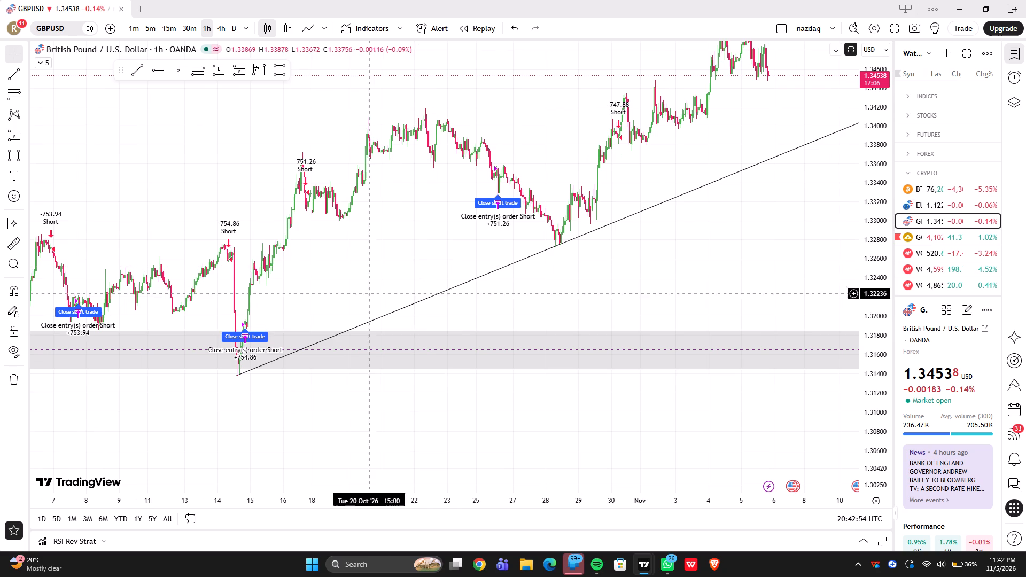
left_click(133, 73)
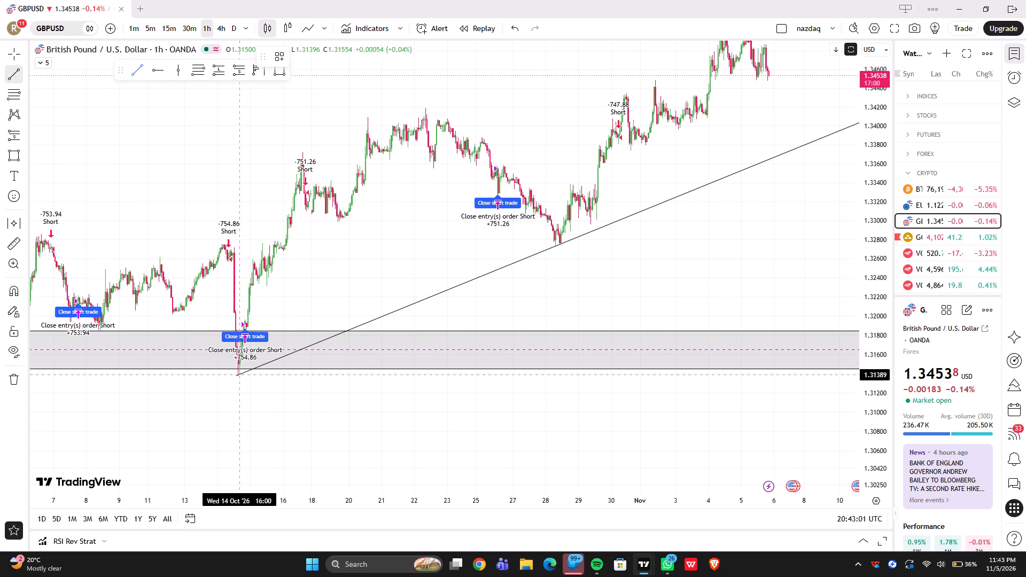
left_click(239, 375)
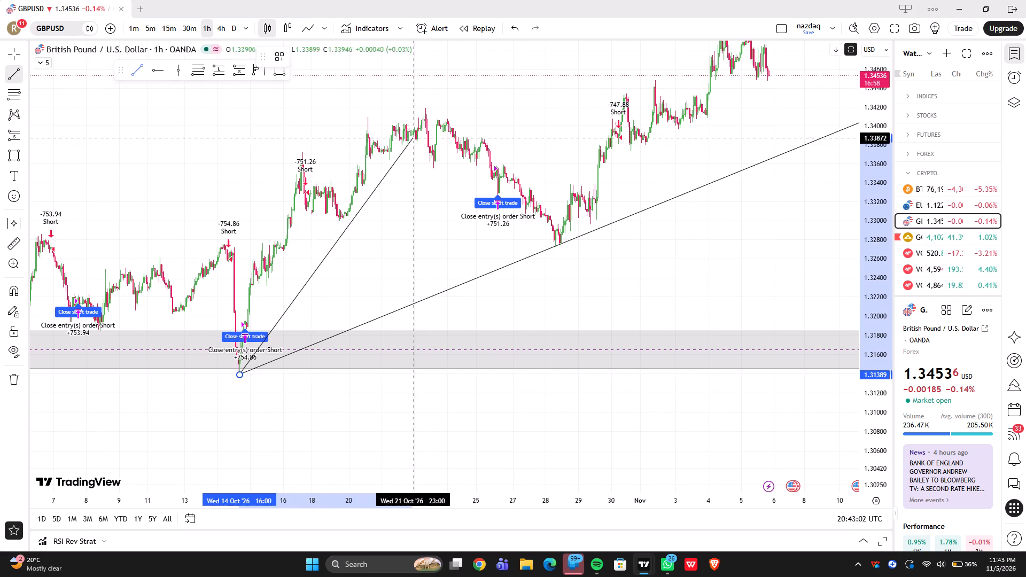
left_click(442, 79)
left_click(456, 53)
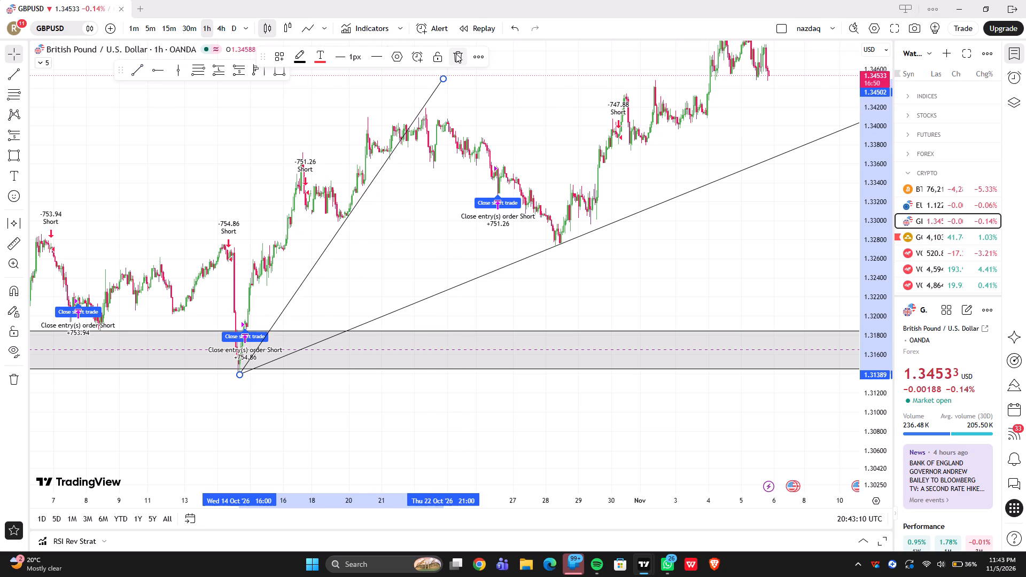
Draw a steeper rising trend line from the 28 Oct 2026 11:00 low near 1.3276 to 9 Nov 02:00 at about 1.3504.
left_click_drag(579, 64, 273, 199)
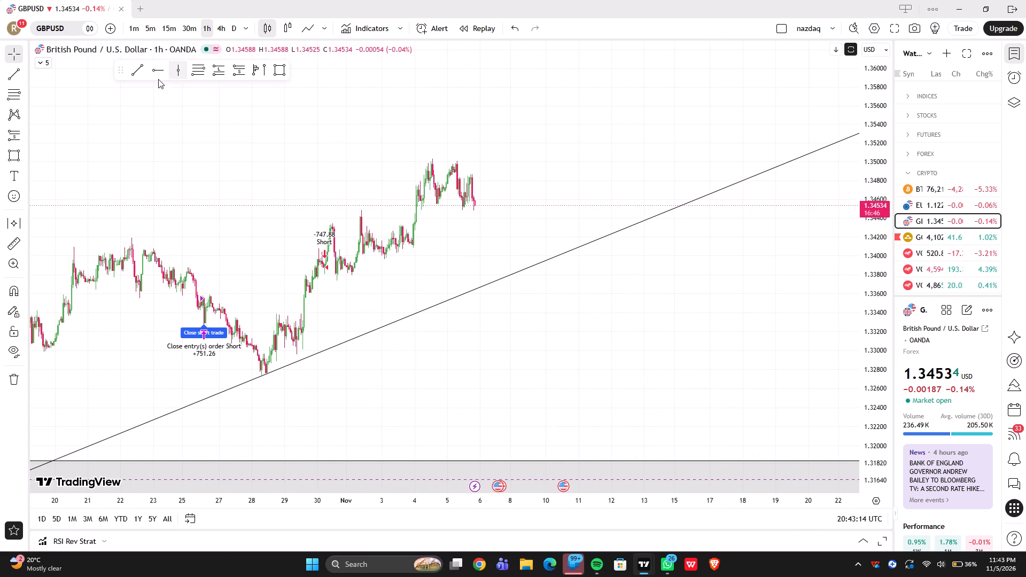
left_click(138, 76)
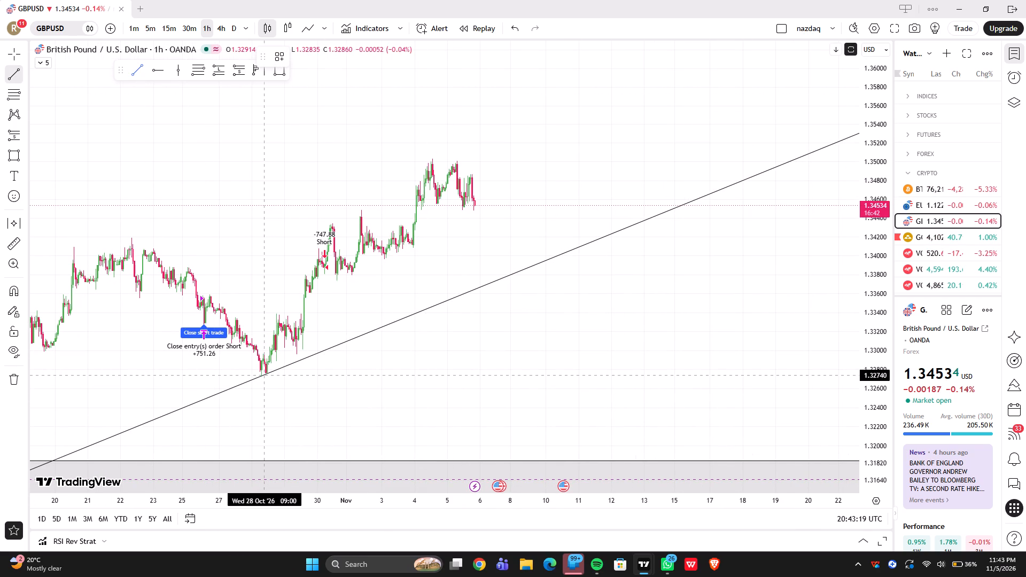
left_click(267, 373)
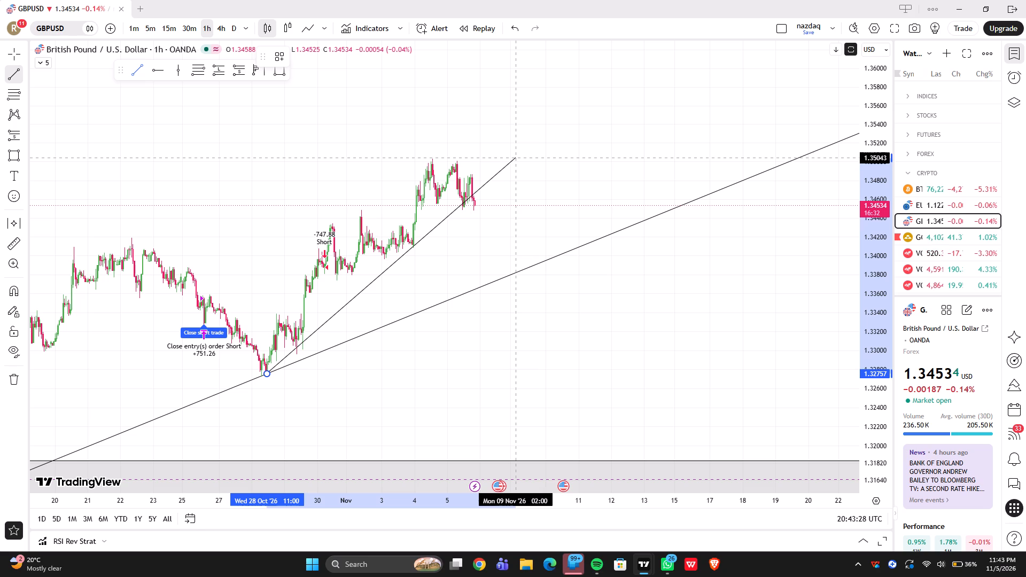
left_click(516, 158)
Restore the RSI pane below the GBPUSD price chart.
left_click_drag(368, 181, 376, 189)
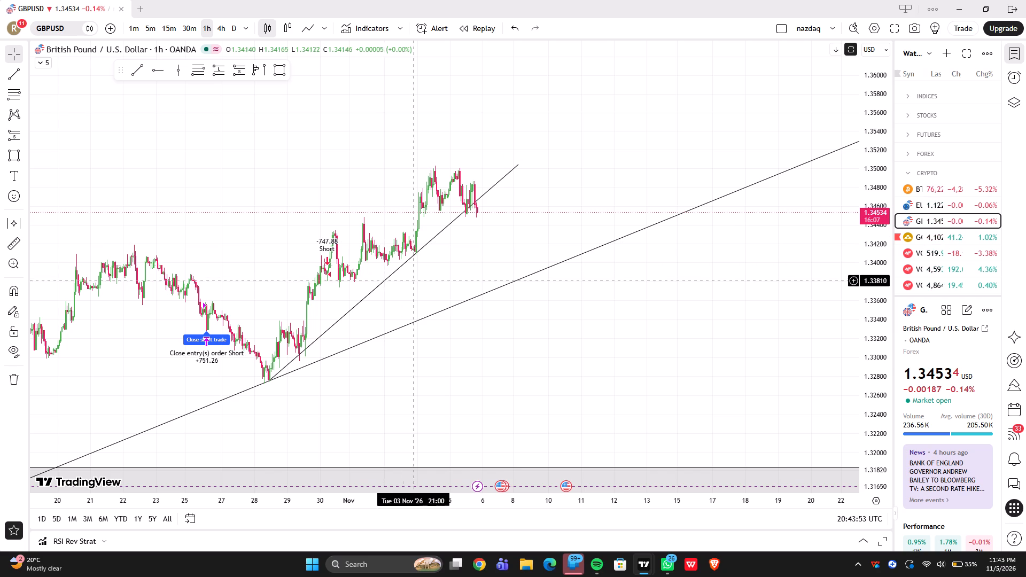
double_click(437, 287)
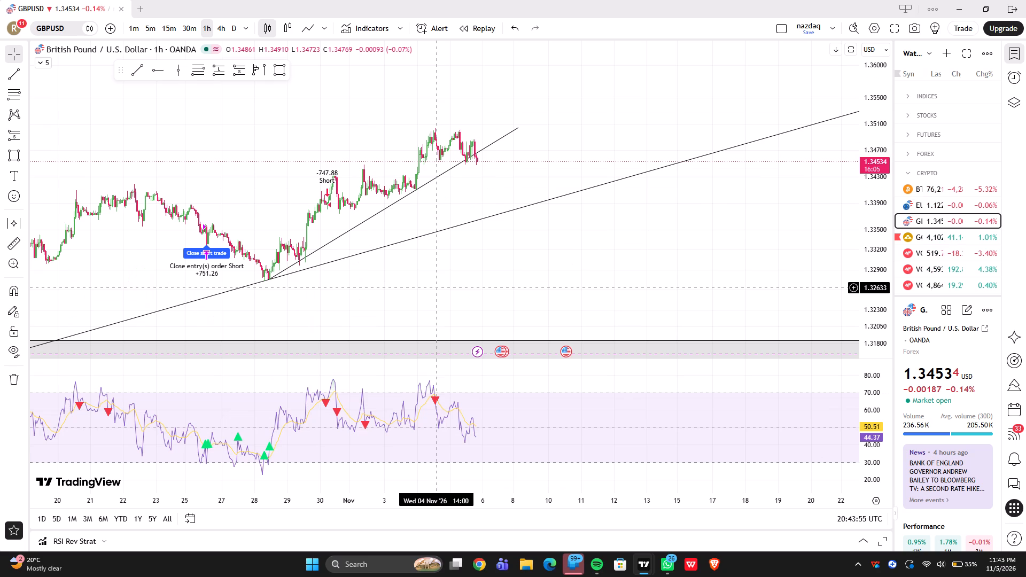
Draw a thin rectangle zone over the early November highs, from 4 Nov 05:00 to 9 Nov 21:00, between about 1.3497 and 1.3503.
left_click_drag(504, 191, 484, 221)
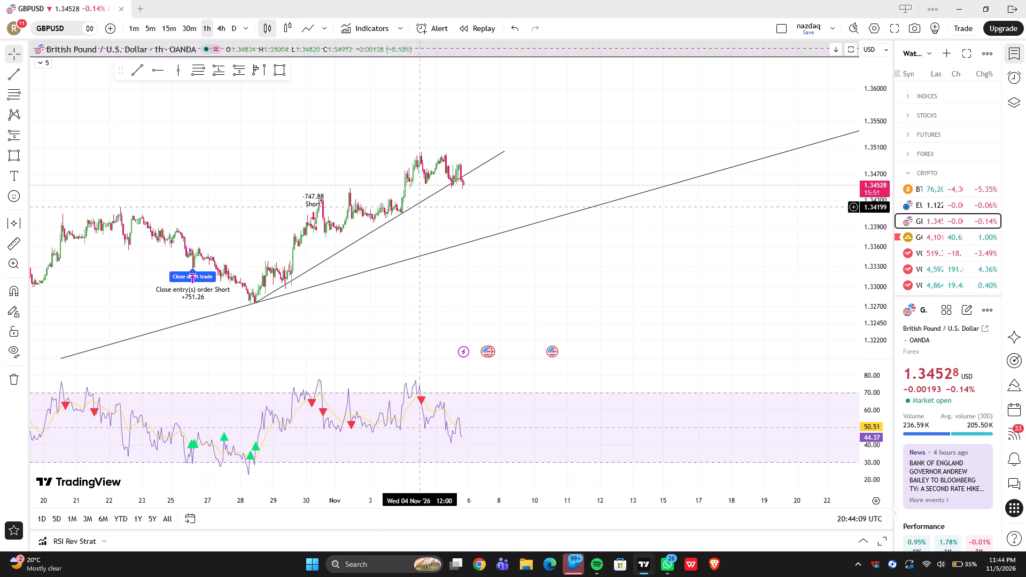
left_click(284, 75)
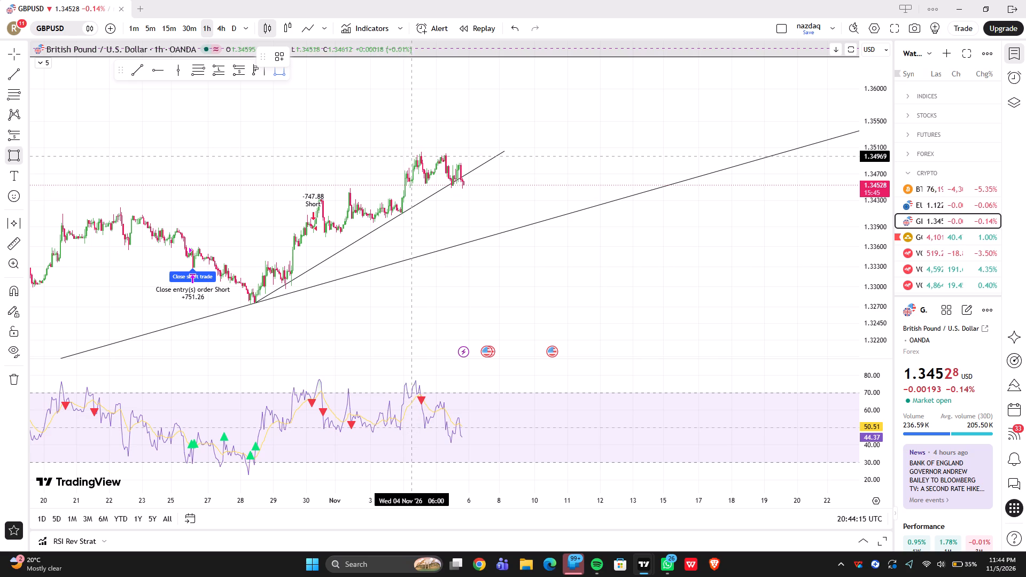
left_click(410, 156)
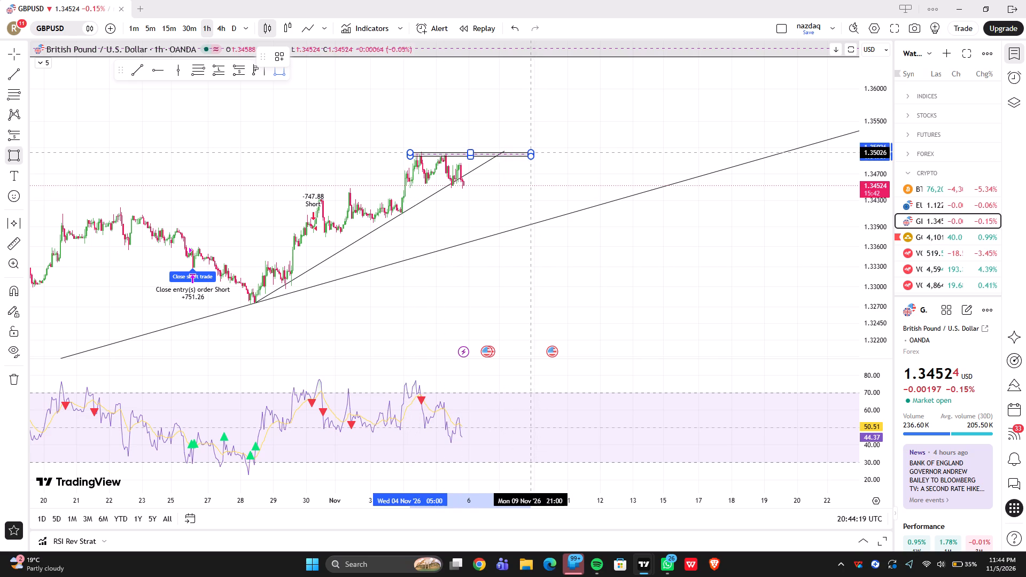
left_click(531, 152)
left_click(495, 124)
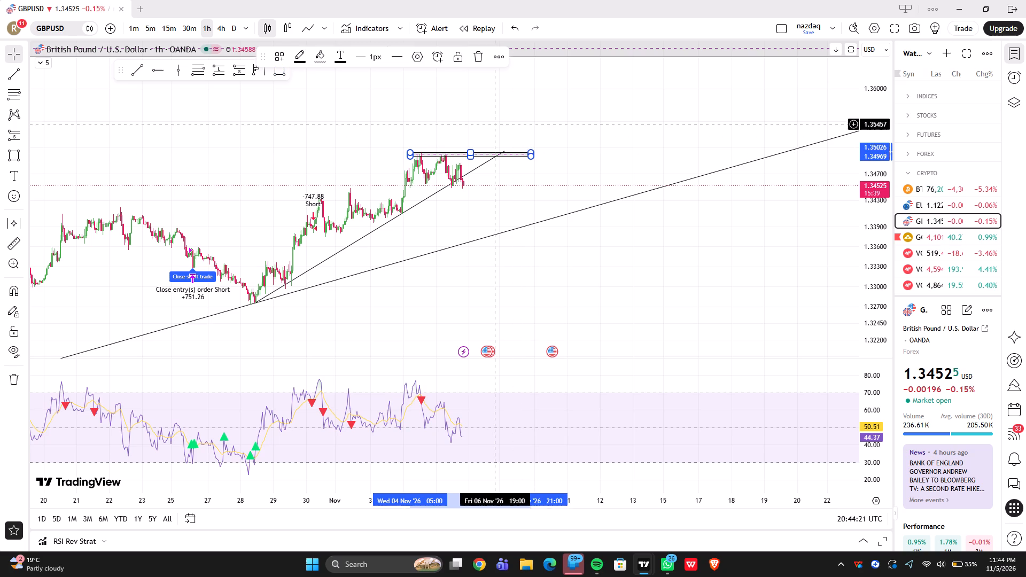
Place a short position at the early November resistance zone from 9 Nov 2026 01:00, with entry about 1.3496 and stop about 1.3505.
left_click_drag(495, 124, 486, 136)
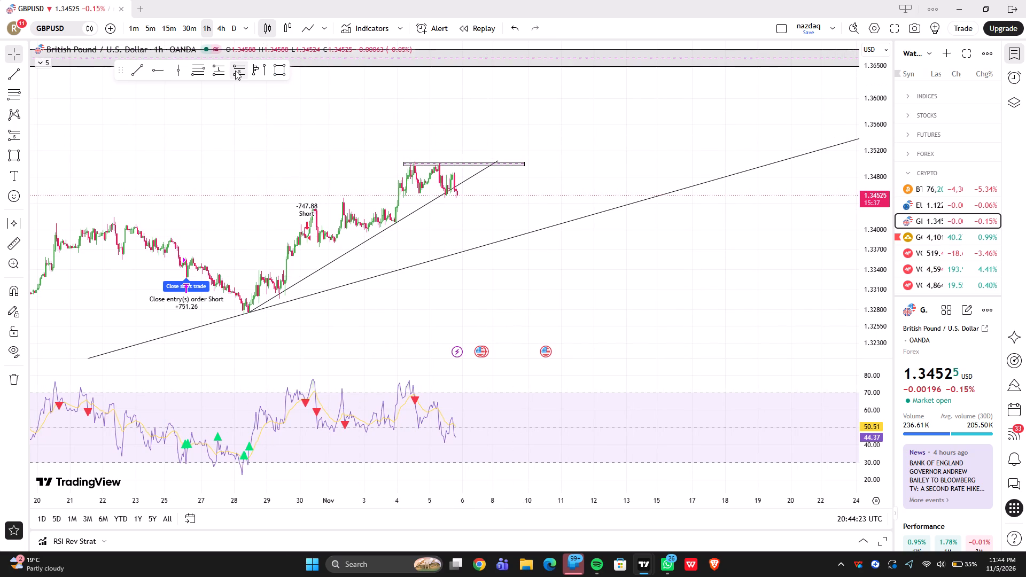
left_click(235, 71)
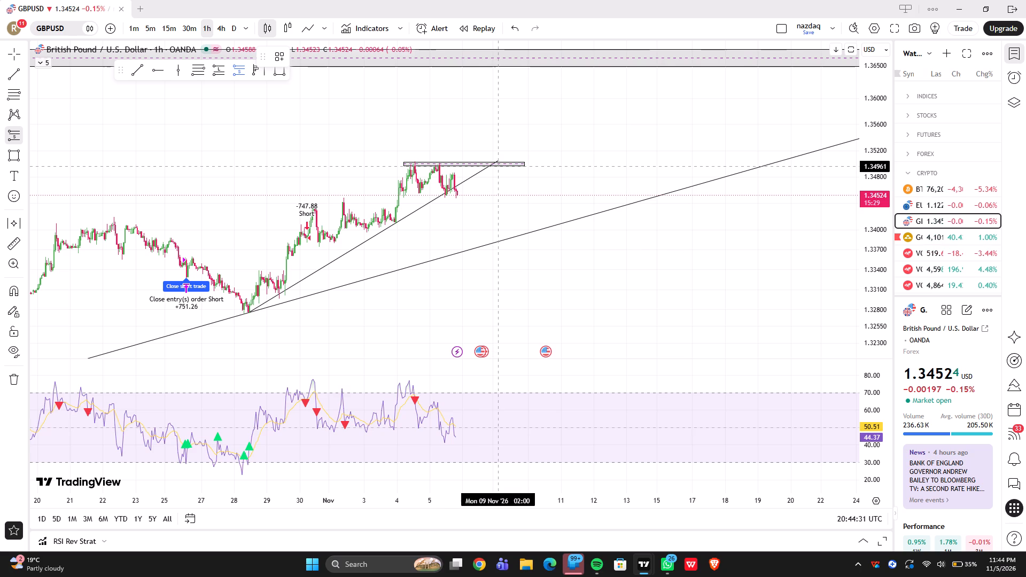
left_click(497, 166)
left_click_drag(498, 137, 508, 160)
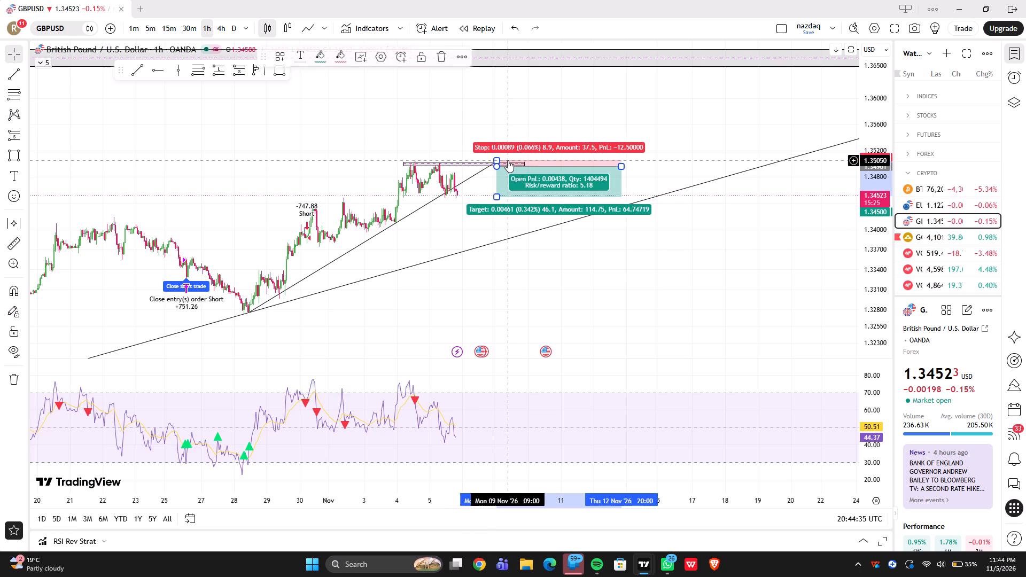
Lower the short position's target to about 1.3409, near the long rising trend line, and shorten its time span to 11 Nov.
left_click_drag(495, 194, 495, 231)
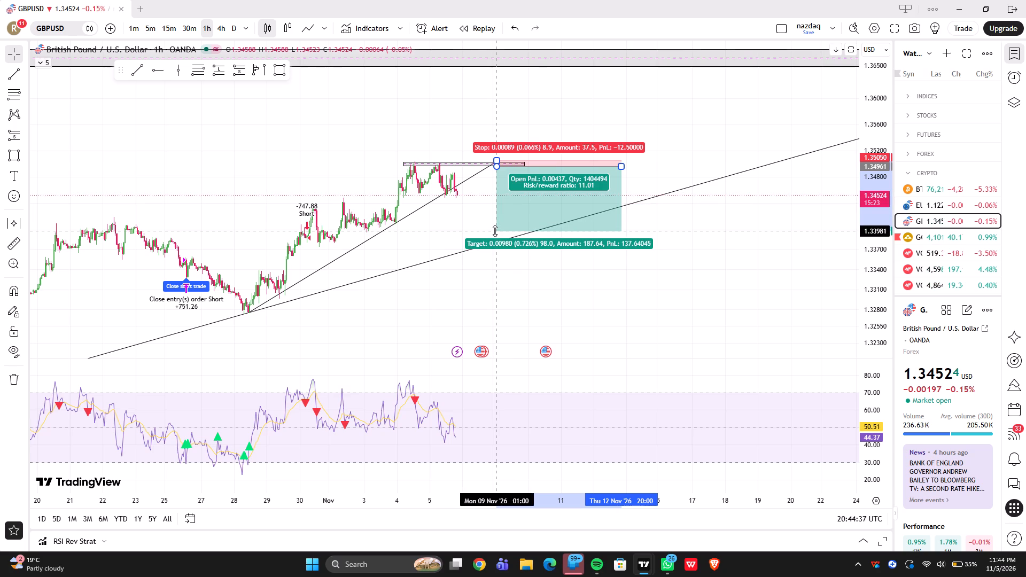
left_click_drag(495, 231, 500, 221)
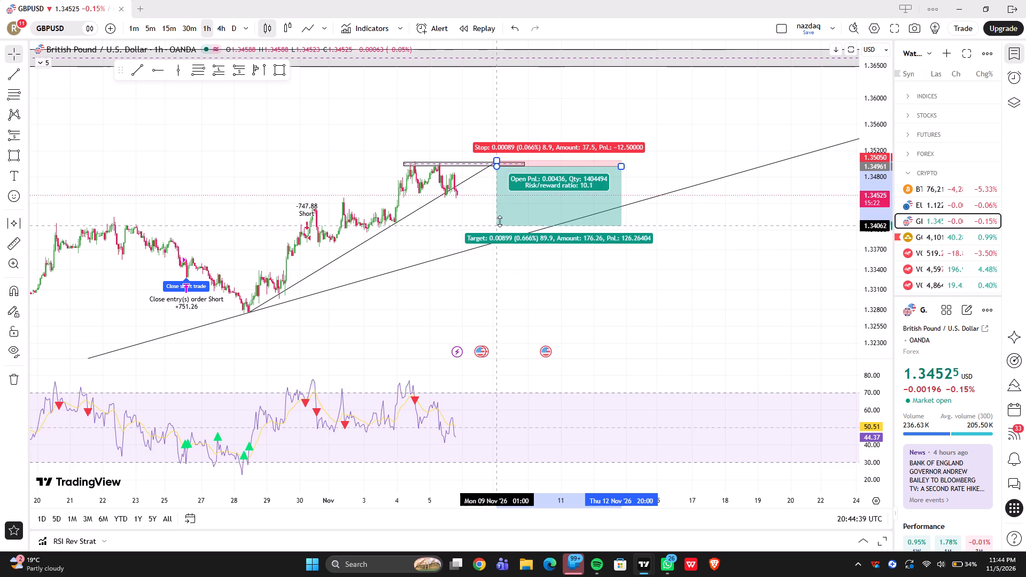
left_click_drag(500, 221, 501, 218)
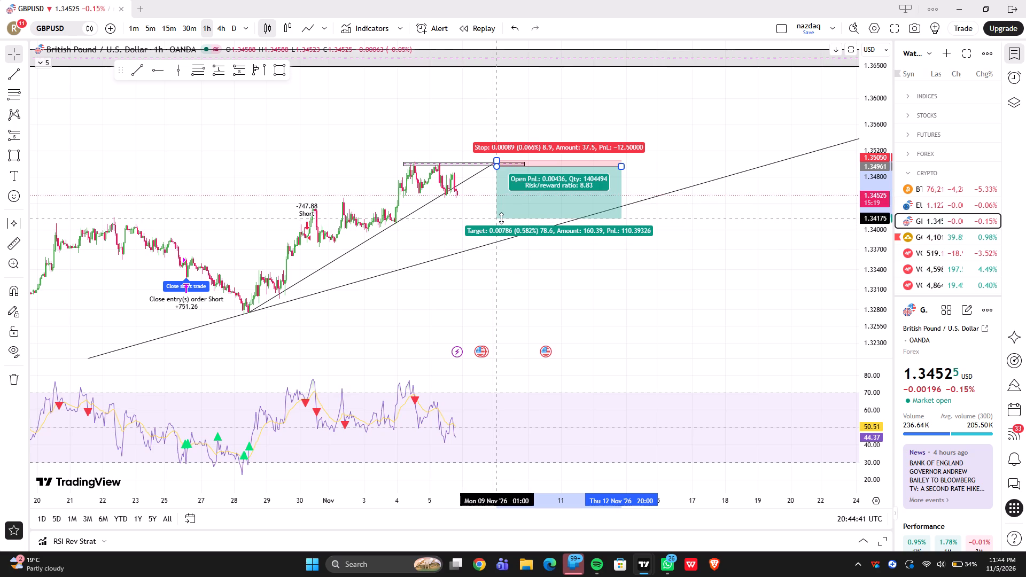
left_click_drag(501, 218, 504, 225)
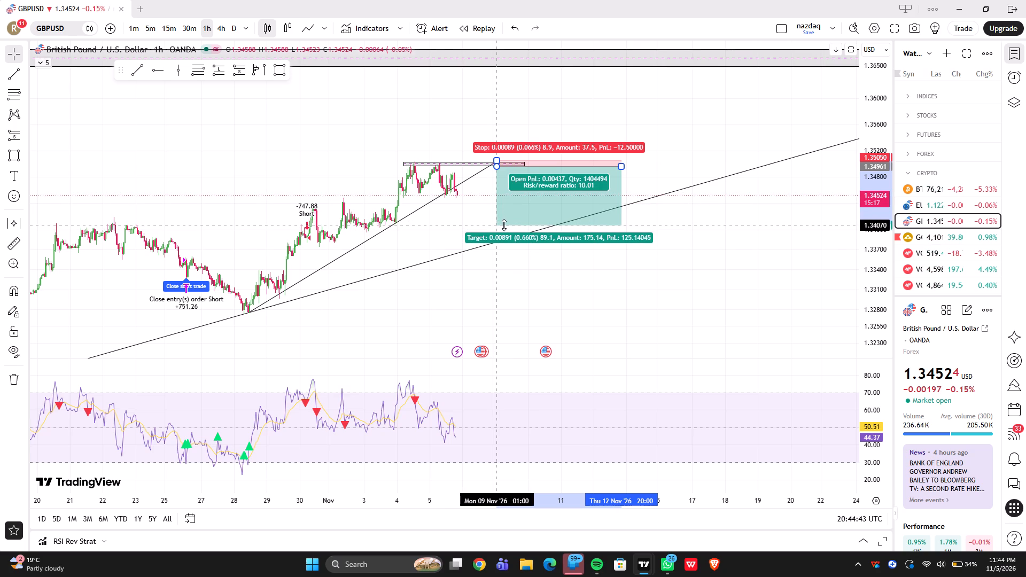
left_click_drag(504, 225, 507, 223)
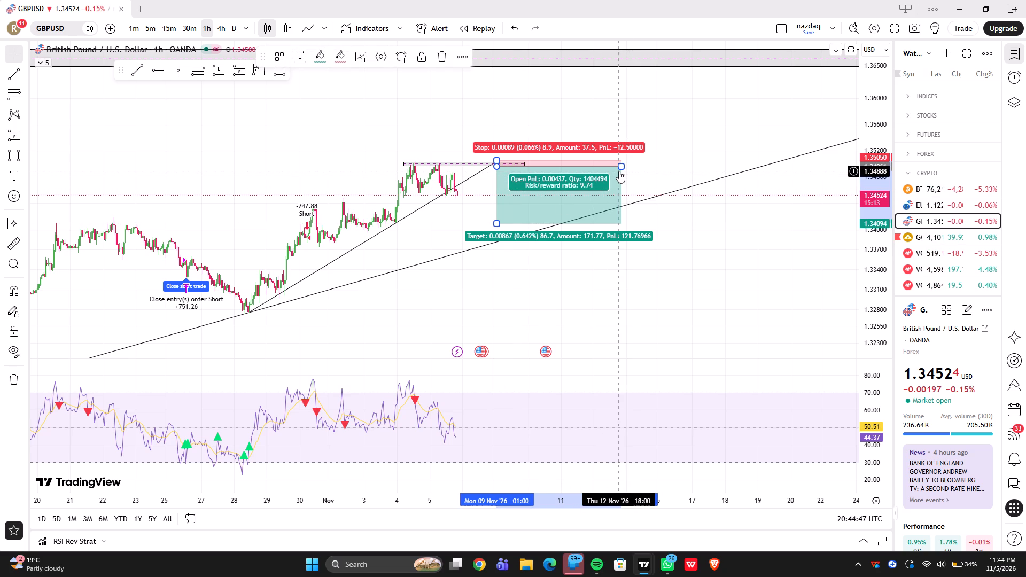
left_click_drag(621, 166, 582, 166)
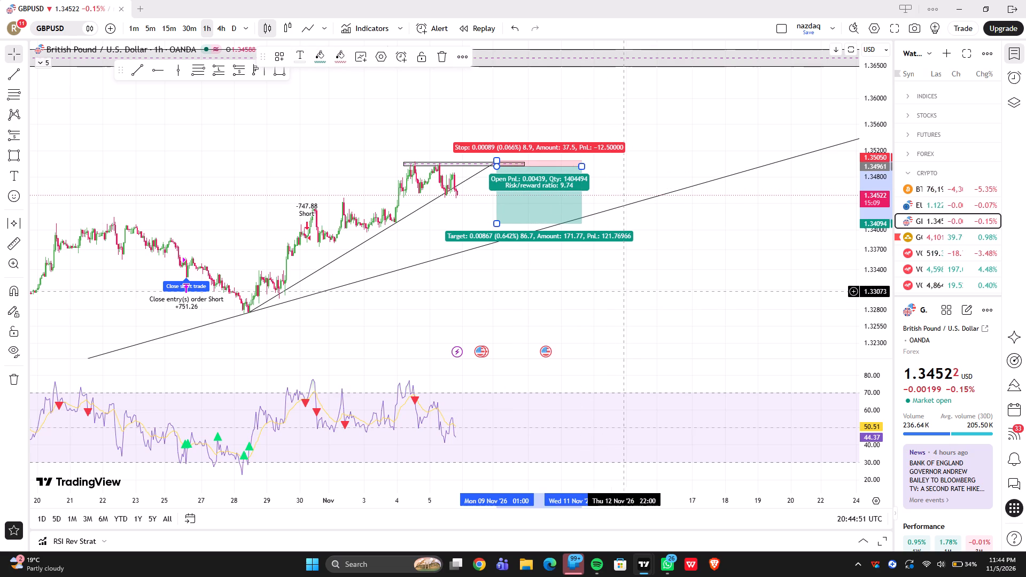
Maximize the GBPUSD price pane so the RSI pane is hidden and the short setup is in view.
double_click(623, 289)
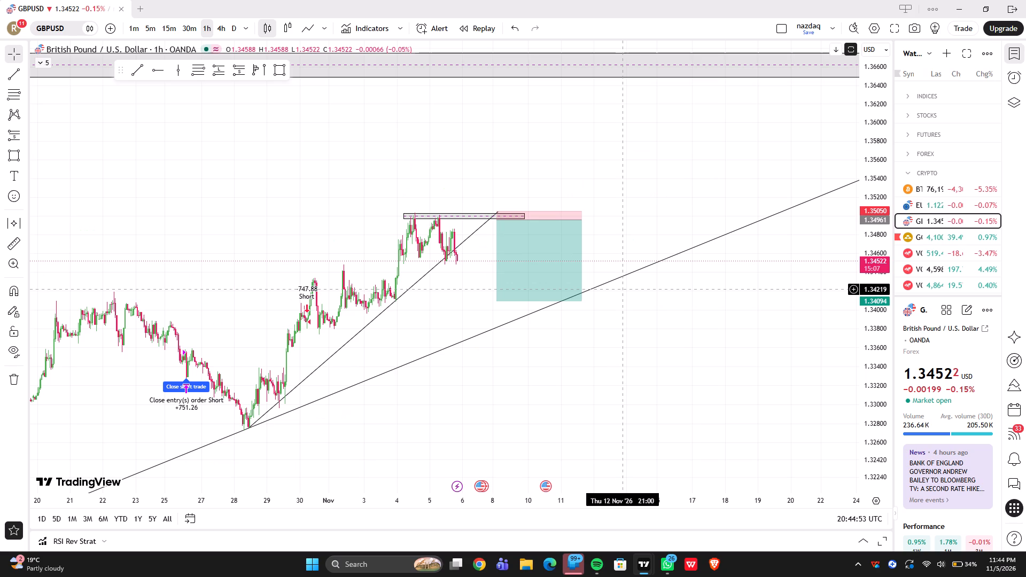
left_click(399, 311)
left_click_drag(399, 311, 458, 252)
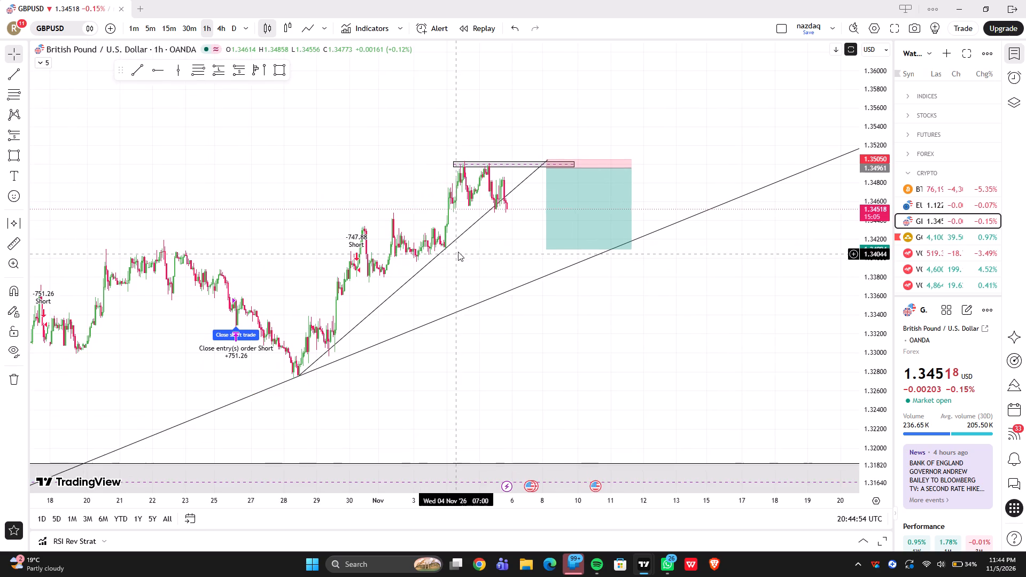
left_click_drag(458, 252, 463, 248)
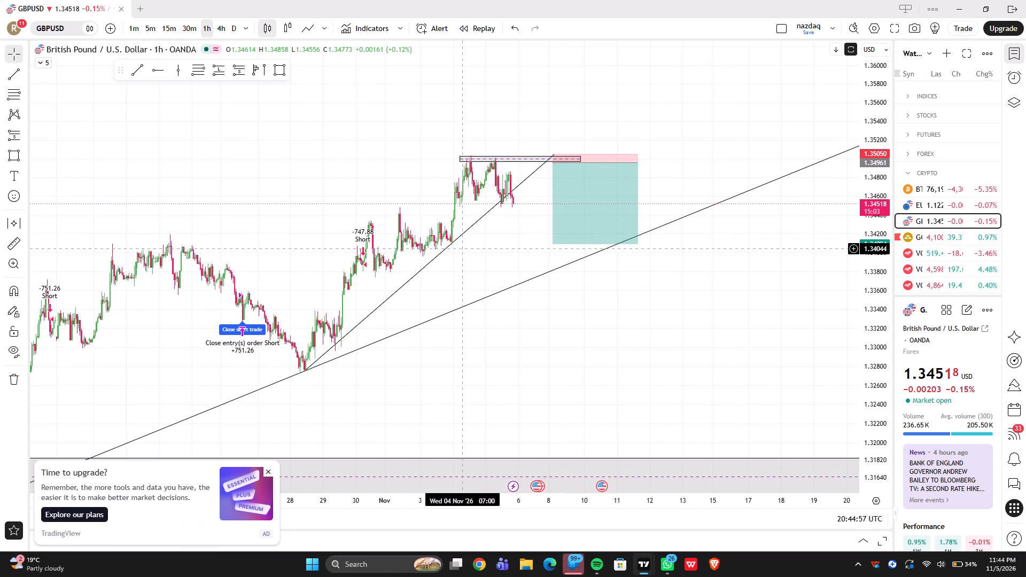
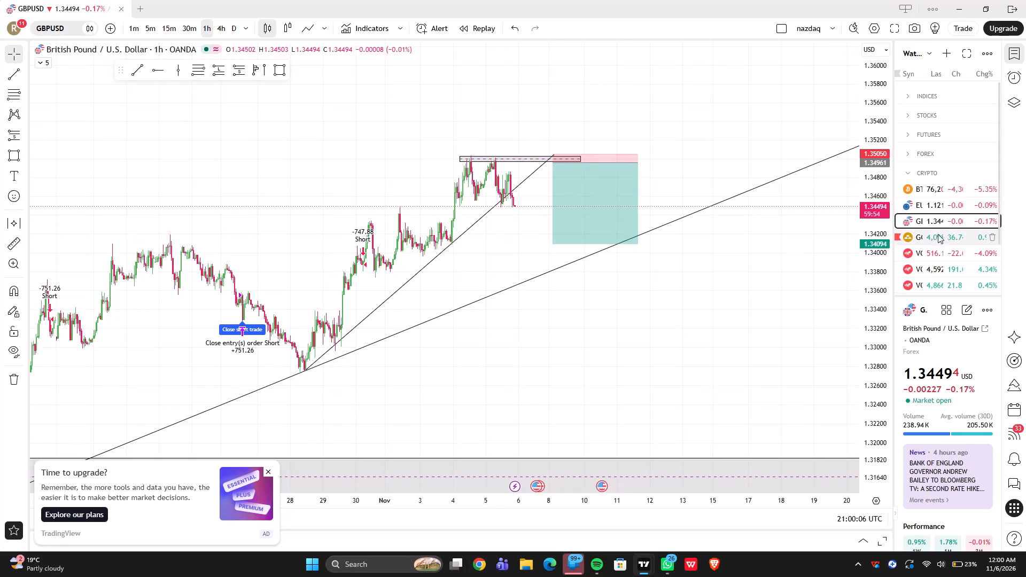
Switch the chart to Gold on the daily timeframe.
left_click(934, 232)
left_click(231, 29)
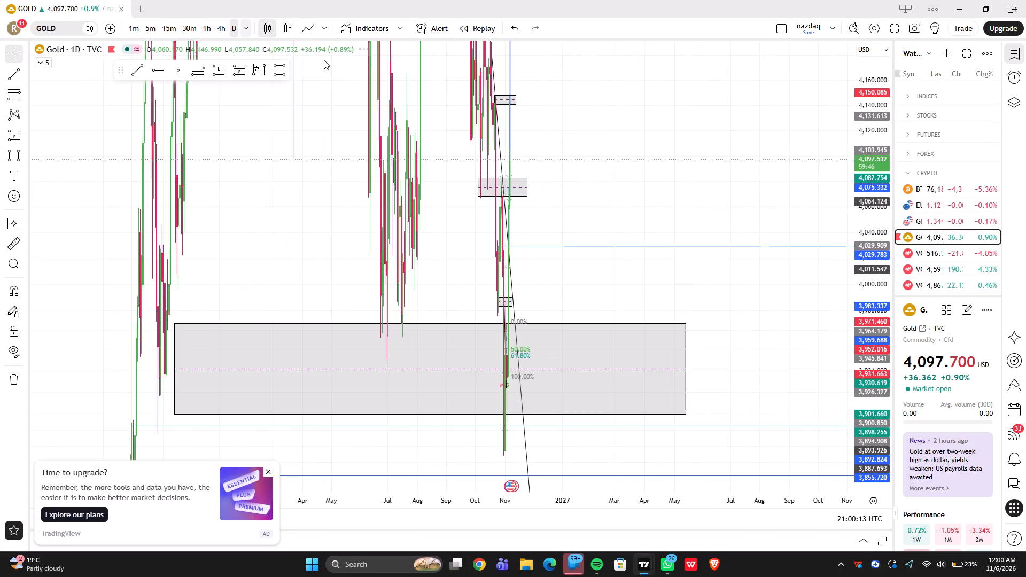
Draw a descending parallel channel from 16 Apr 2026 at about 4,900 to 24 Feb 2027 at about 4,404, its lower line near the recent lows.
left_click_drag(879, 113, 858, 495)
left_click_drag(882, 98, 885, 366)
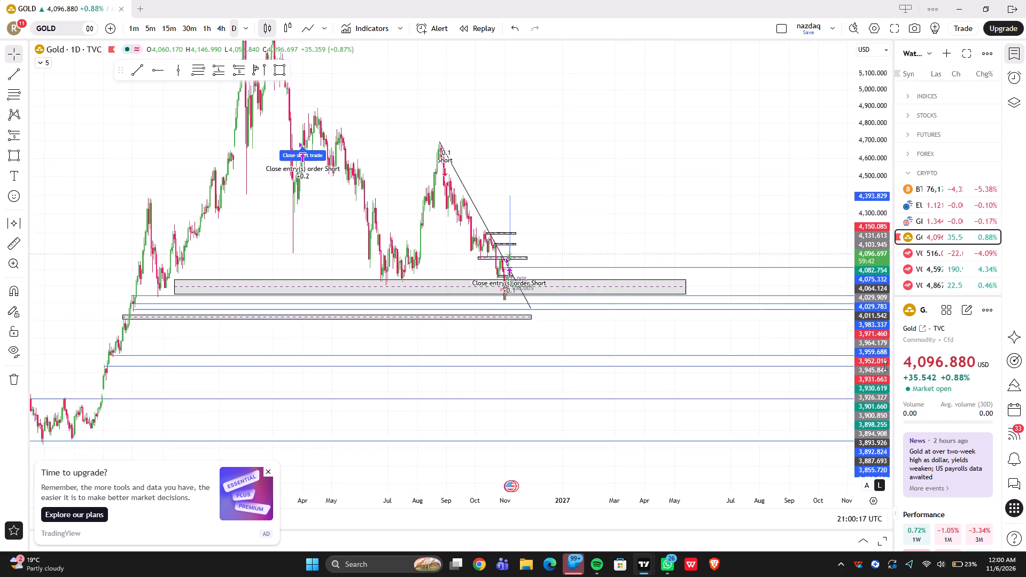
left_click_drag(885, 366, 882, 394)
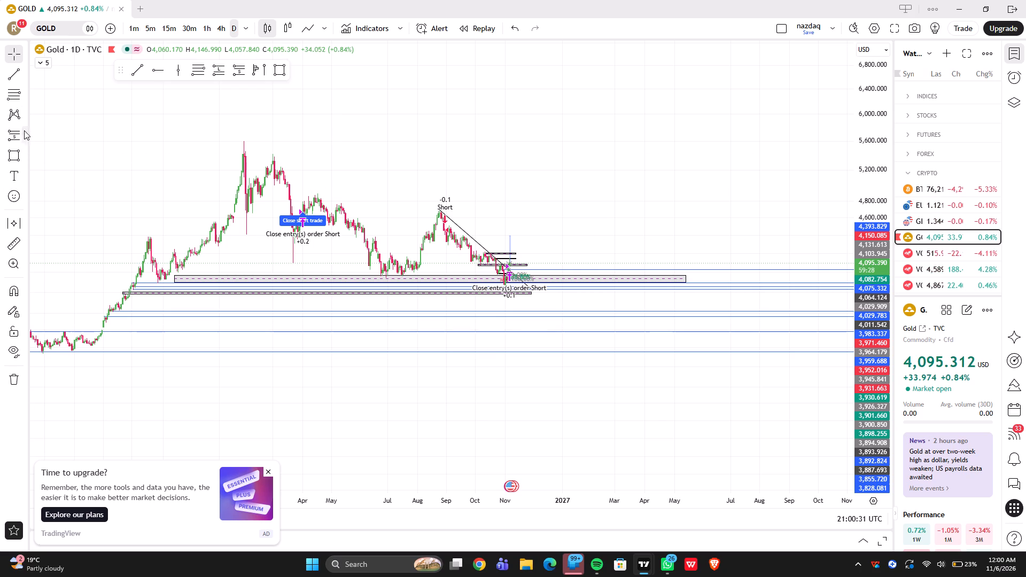
left_click(23, 75)
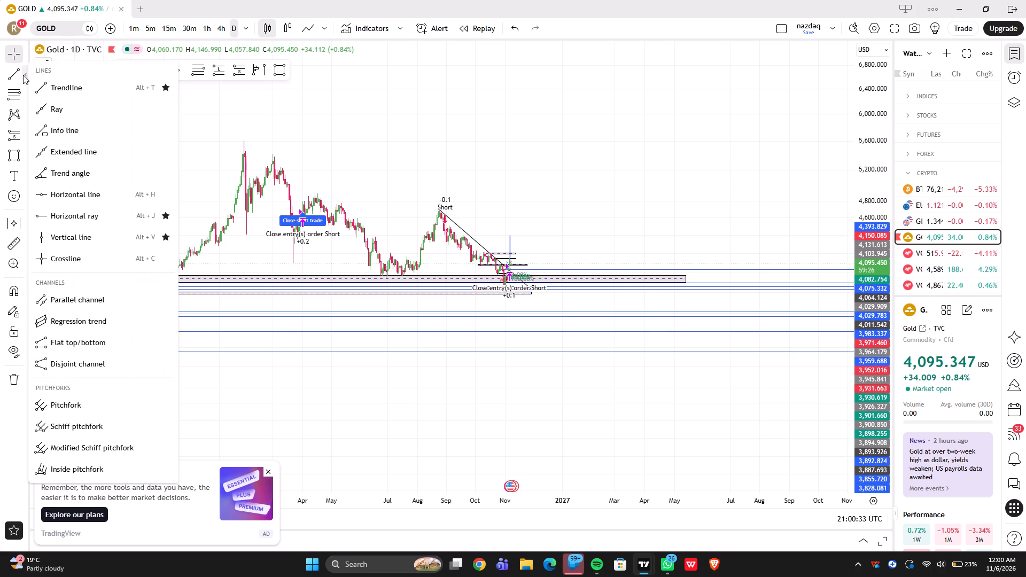
left_click(79, 301)
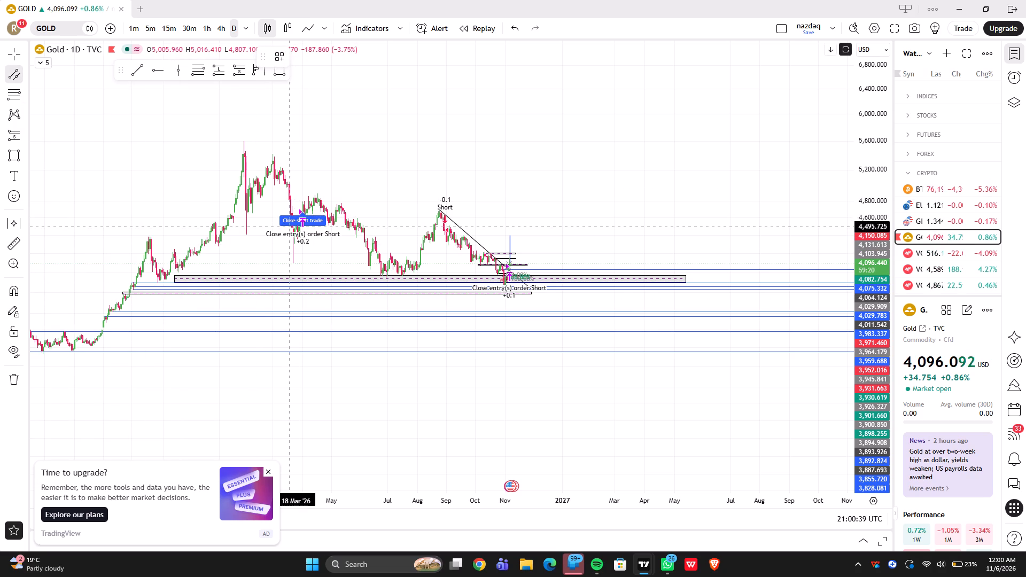
left_click(317, 193)
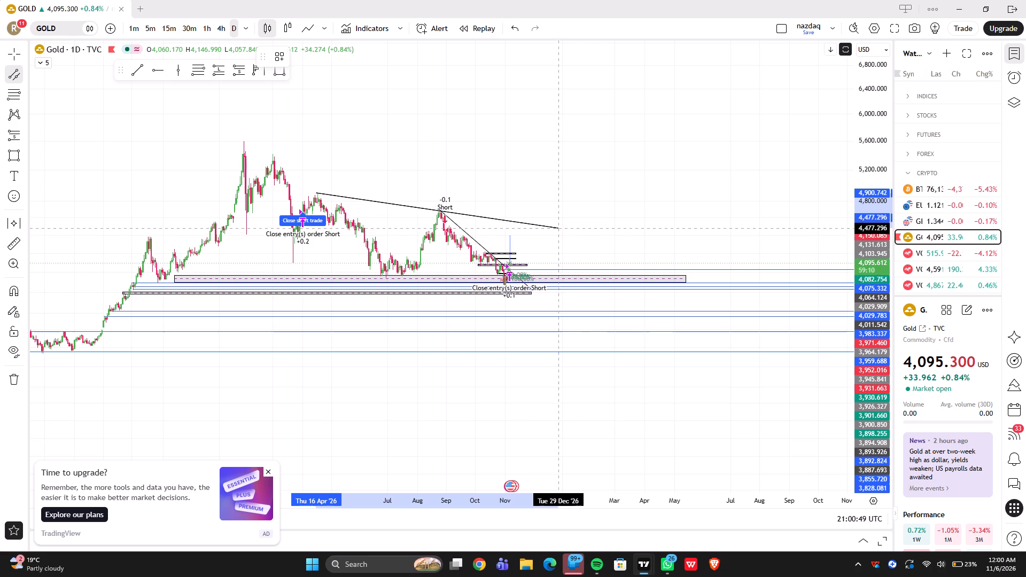
left_click(610, 235)
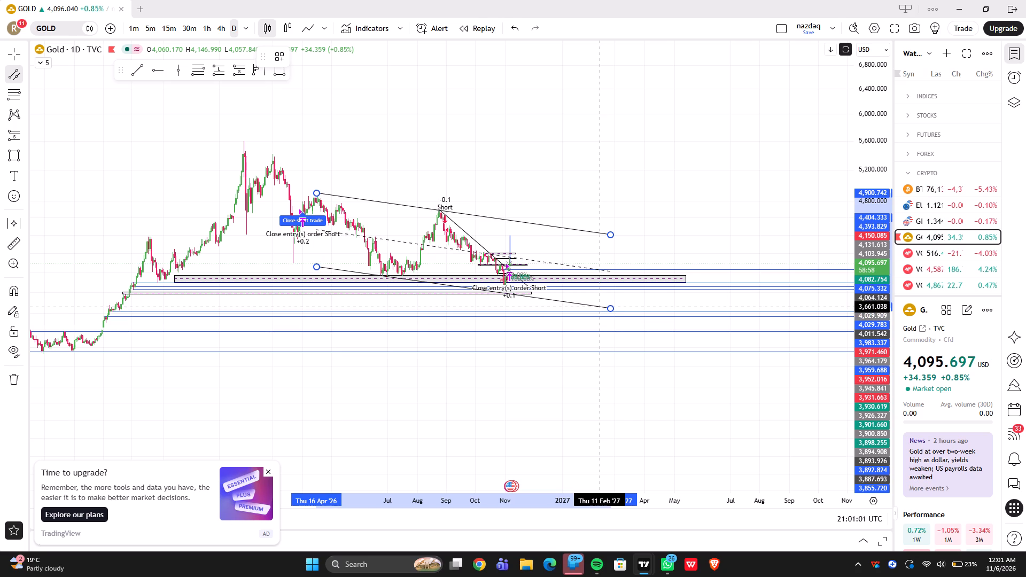
left_click(600, 307)
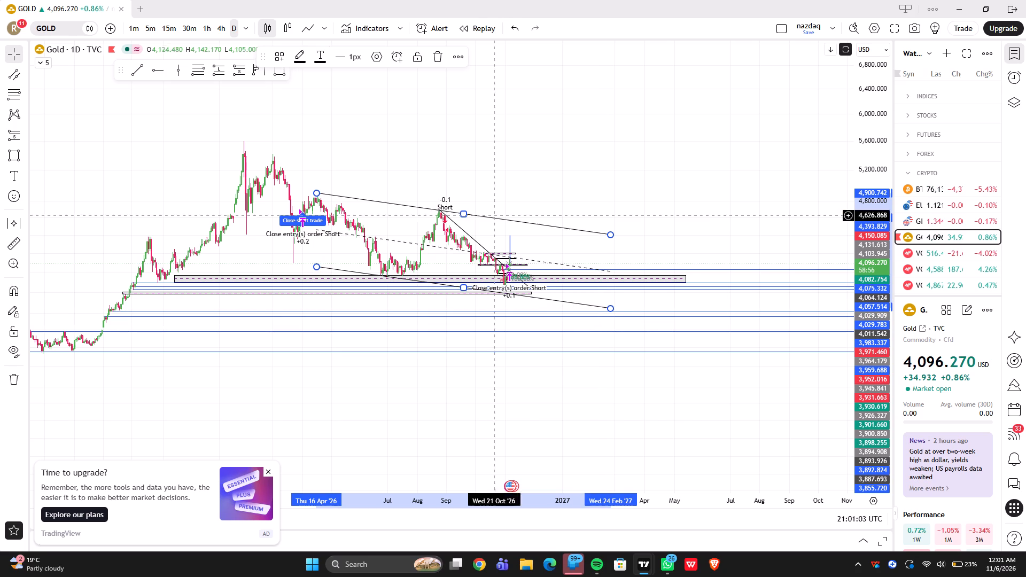
Move the start of the channel's upper line back to 23 Mar 2026 at about 4,948.
left_click_drag(317, 192, 307, 190)
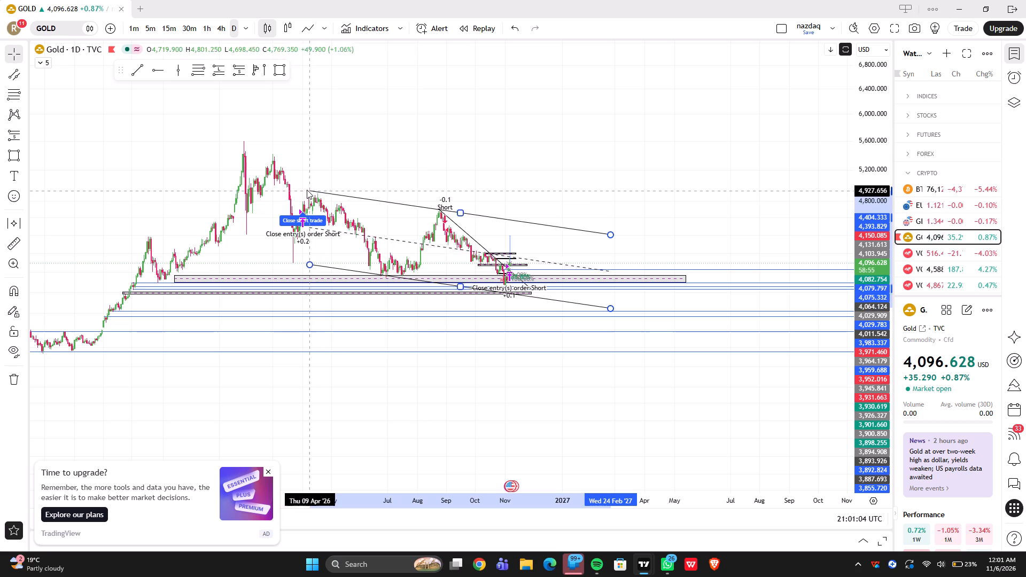
left_click_drag(307, 190, 293, 189)
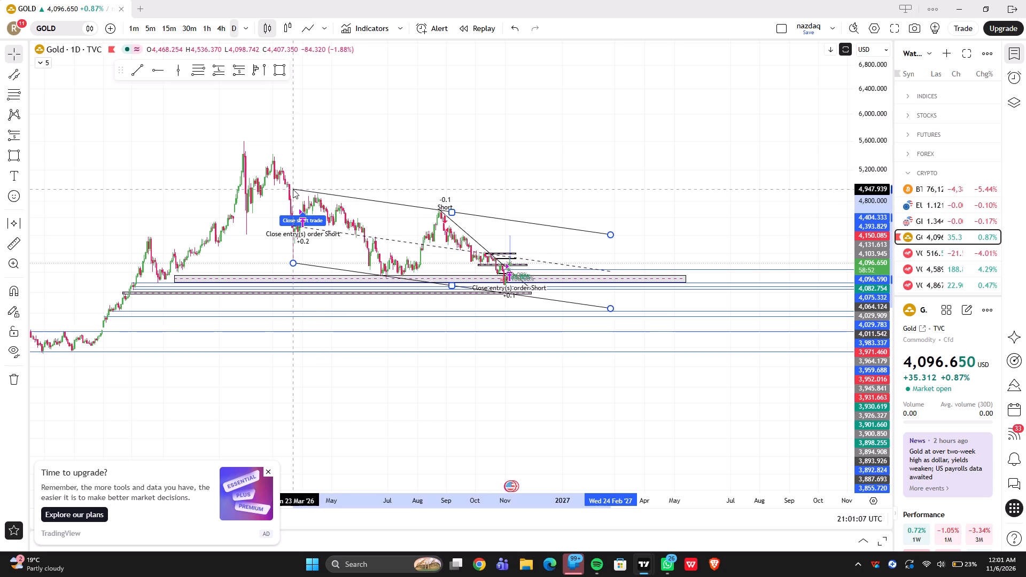
left_click_drag(293, 189, 307, 187)
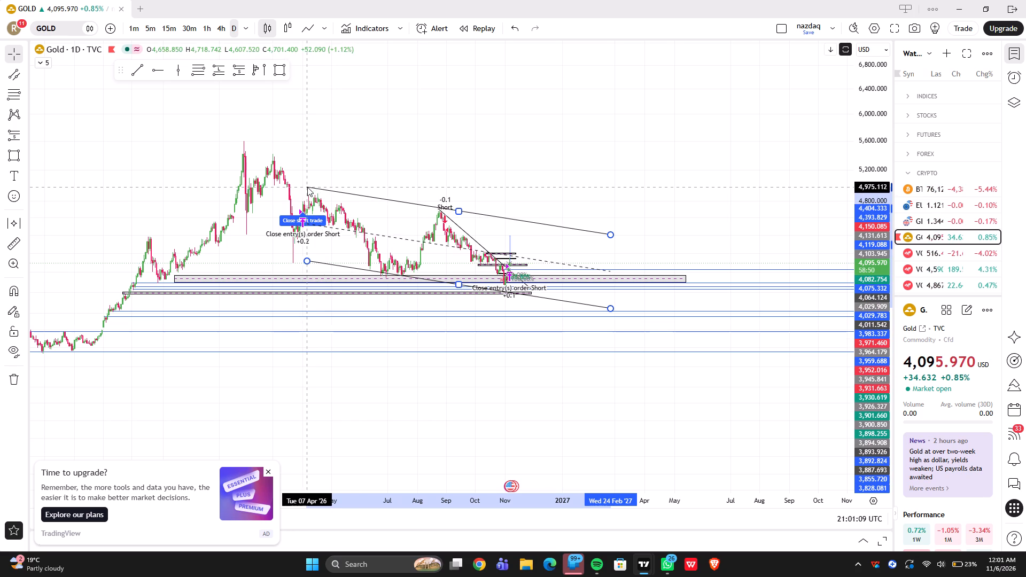
left_click_drag(307, 187, 293, 188)
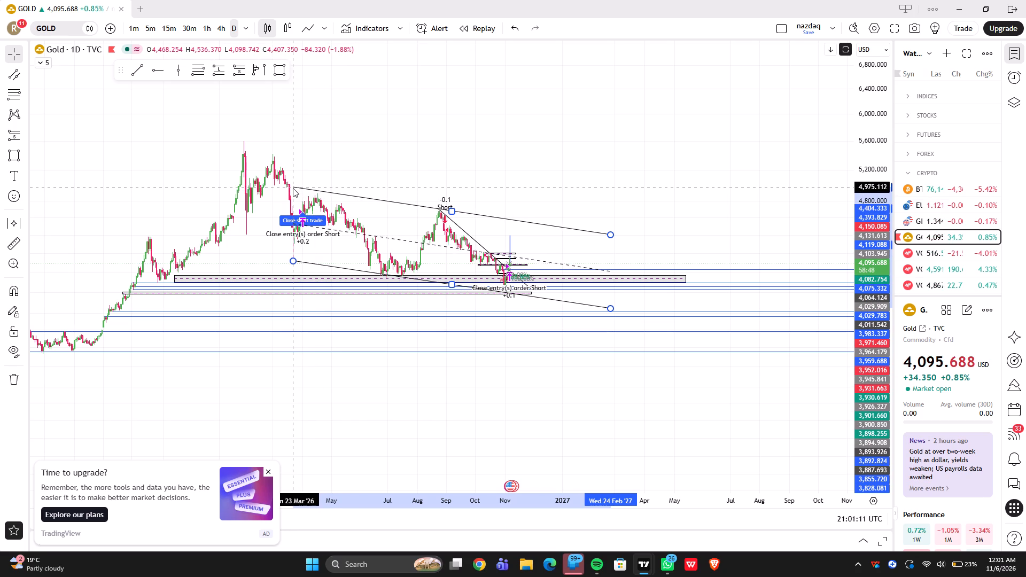
left_click_drag(293, 188, 293, 189)
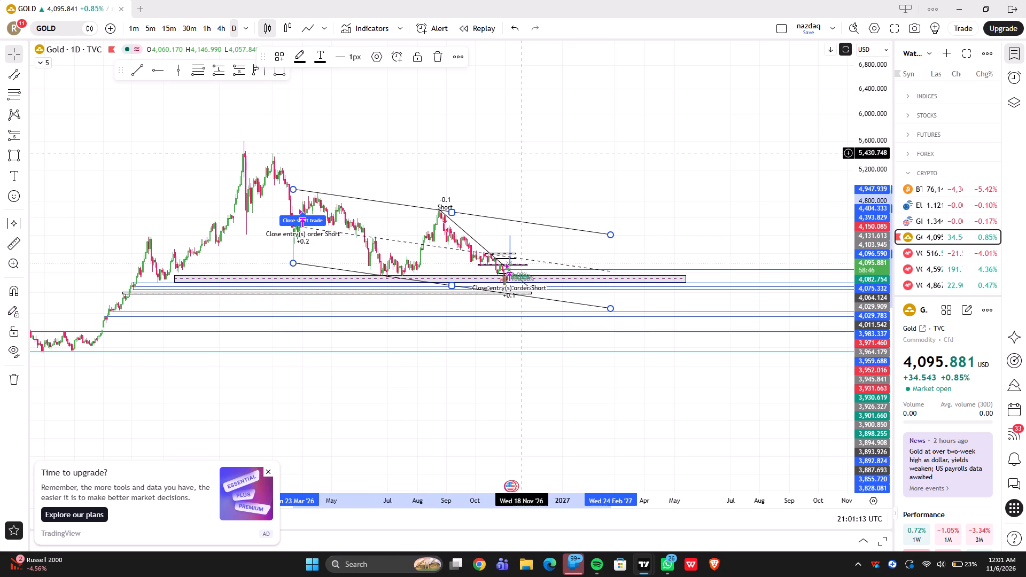
left_click(523, 152)
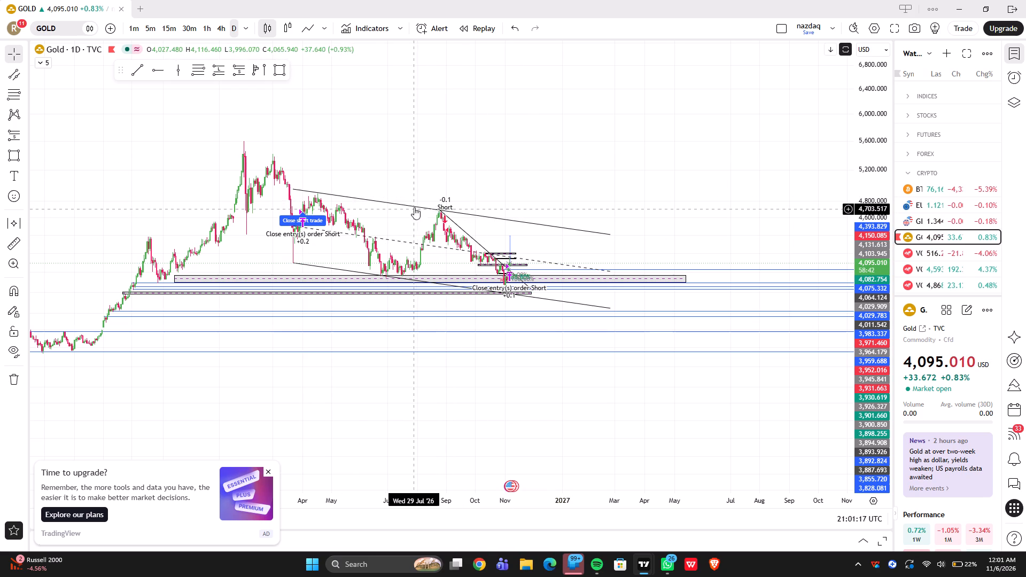
Fine-tune the channel to span 23 Mar 2026 to 26 Feb 2027, with upper line starting at about 4,952 and lower line at about 4,102.
left_click(609, 235)
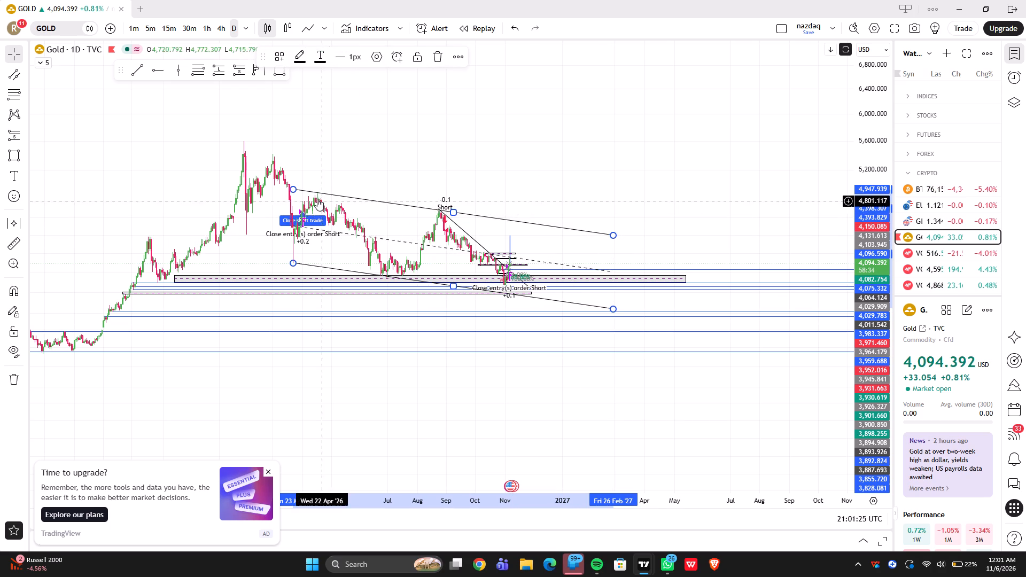
left_click(292, 191)
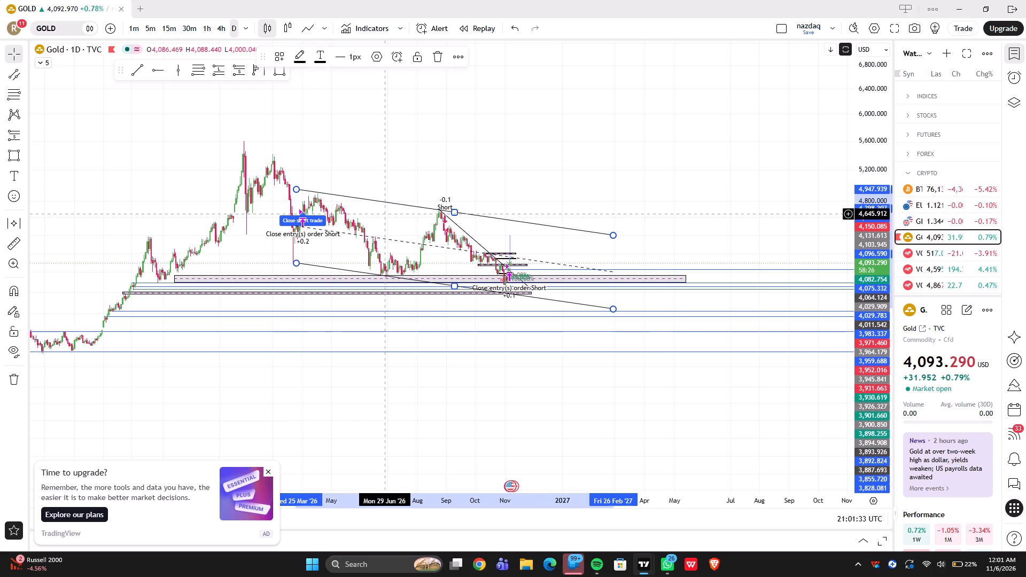
left_click_drag(455, 212, 457, 213)
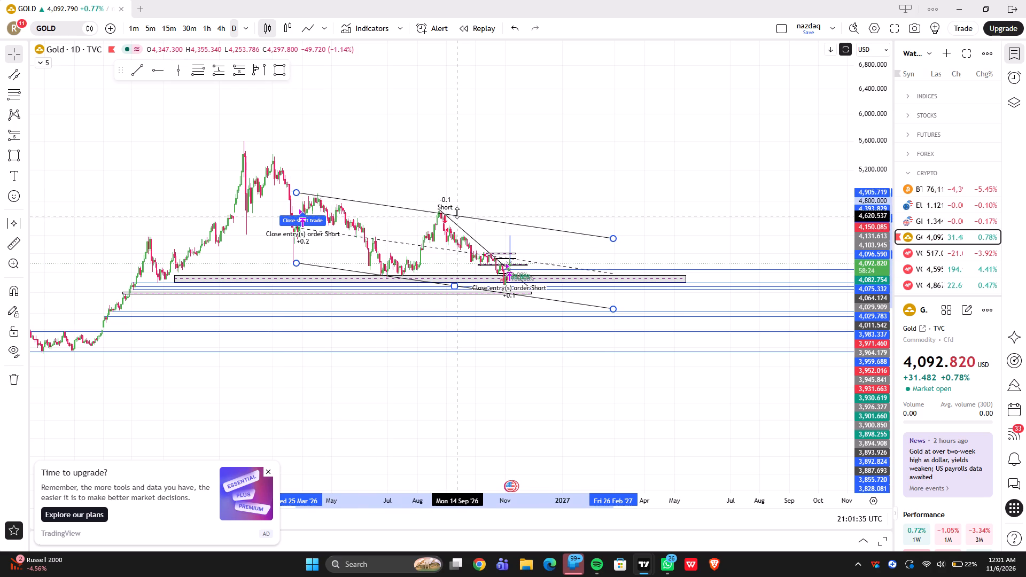
left_click_drag(457, 213, 461, 214)
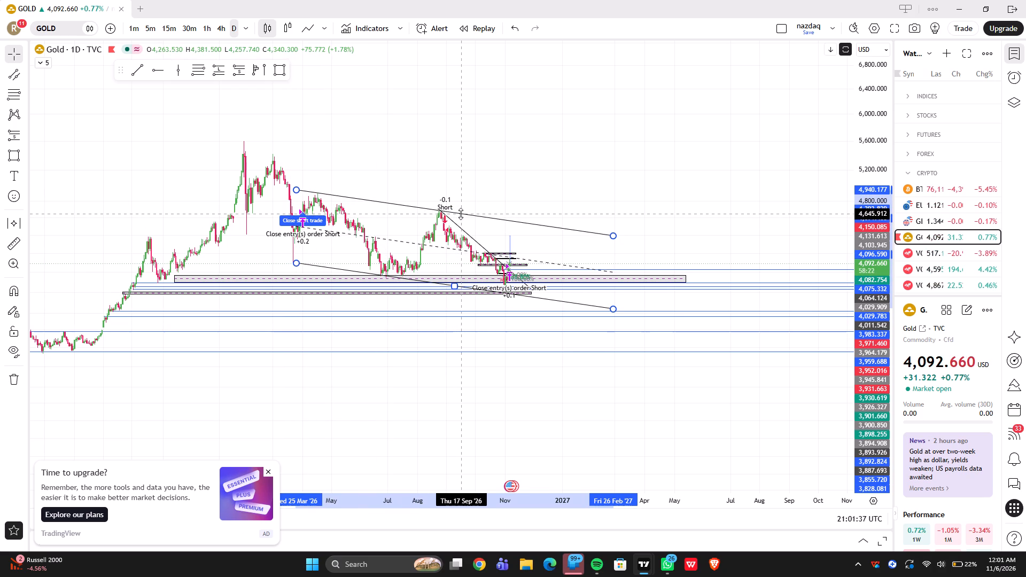
left_click_drag(461, 214, 461, 214)
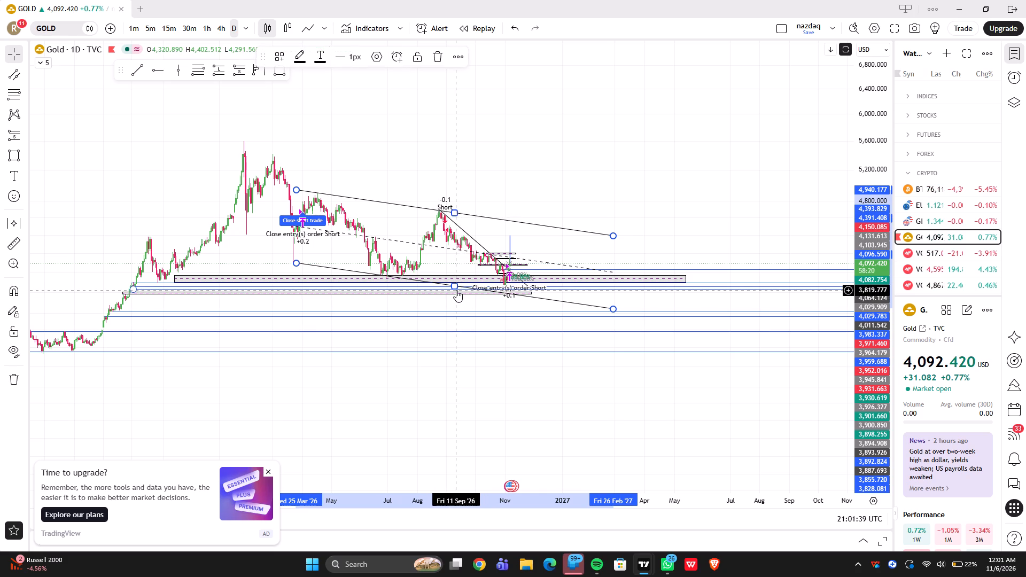
left_click(452, 287)
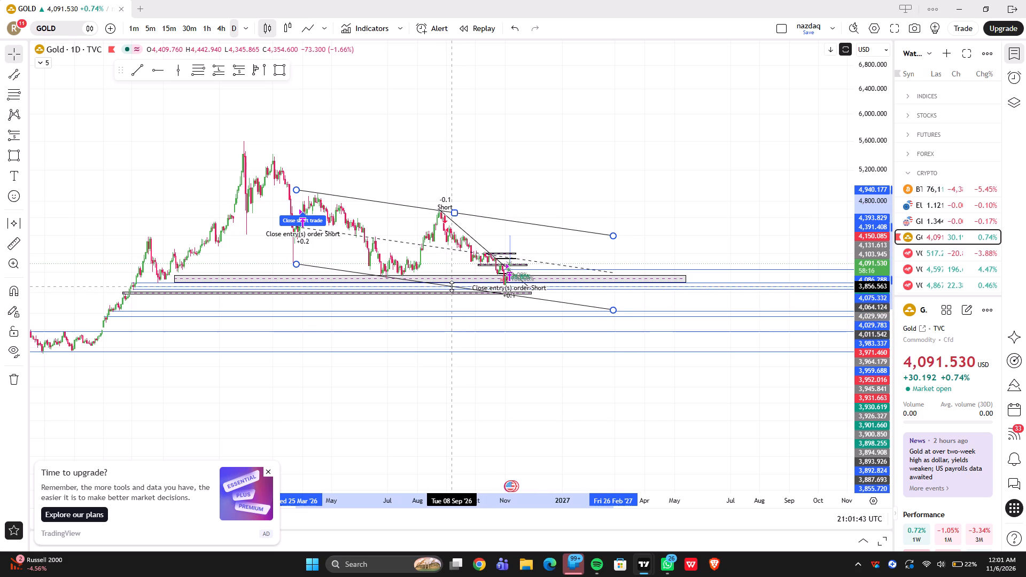
left_click(294, 263)
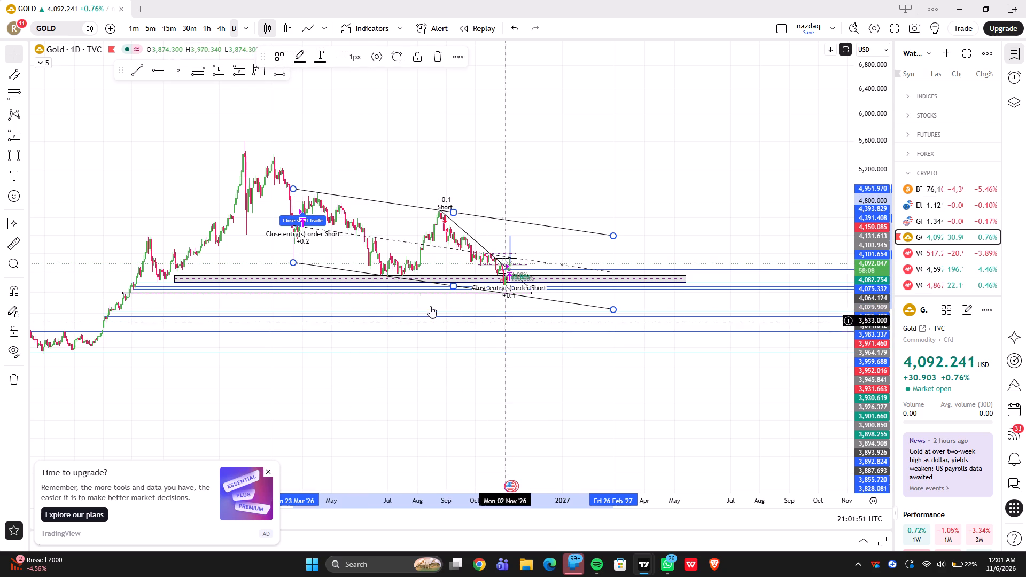
Delete the thin rectangle zone around 3,780, just below the wide support zone.
left_click(363, 294)
left_click(477, 61)
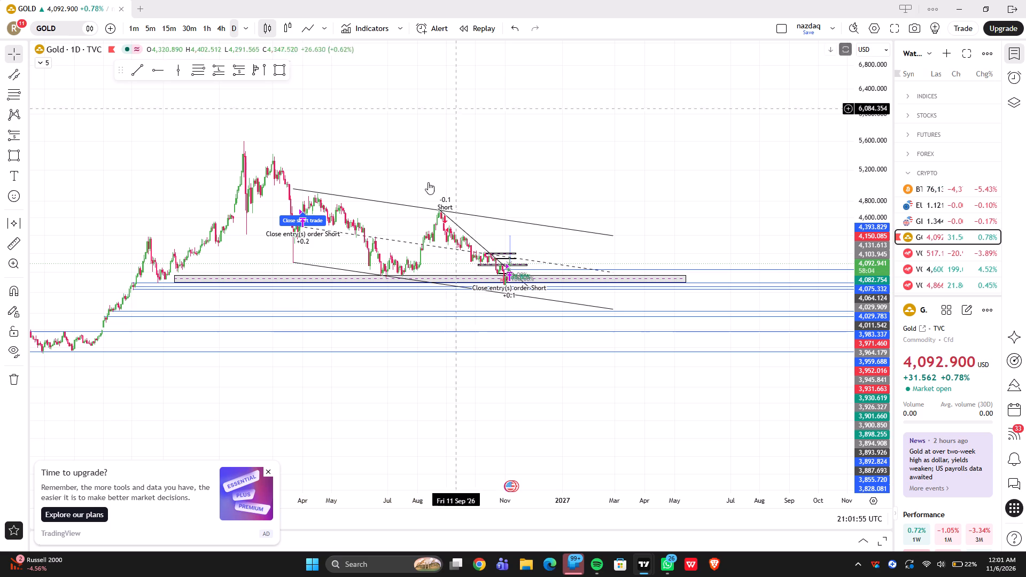
Delete the two horizontal rays at 3,855.720 and 3,828.081 beneath the wide support zone.
left_click(371, 287)
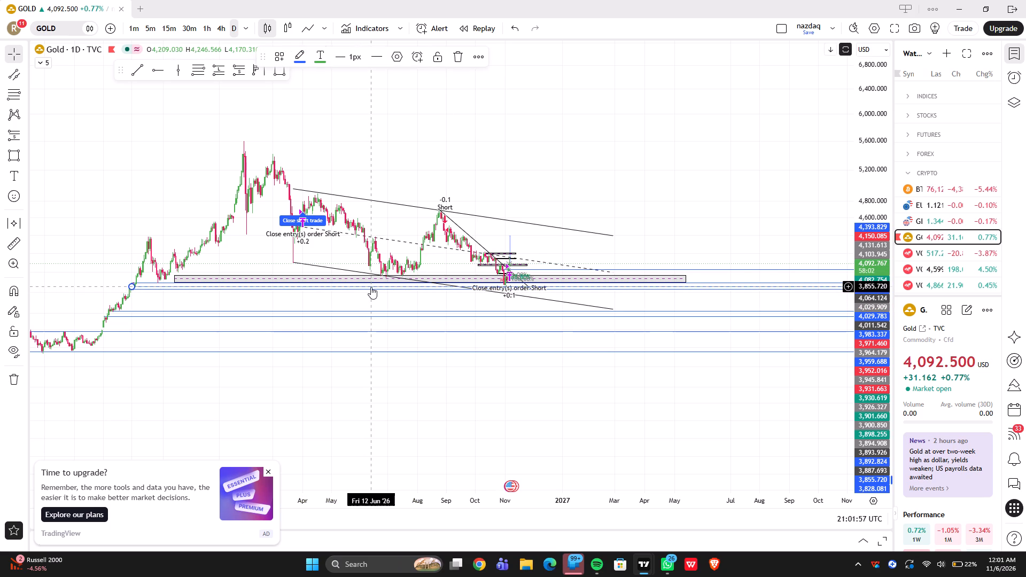
left_click(459, 60)
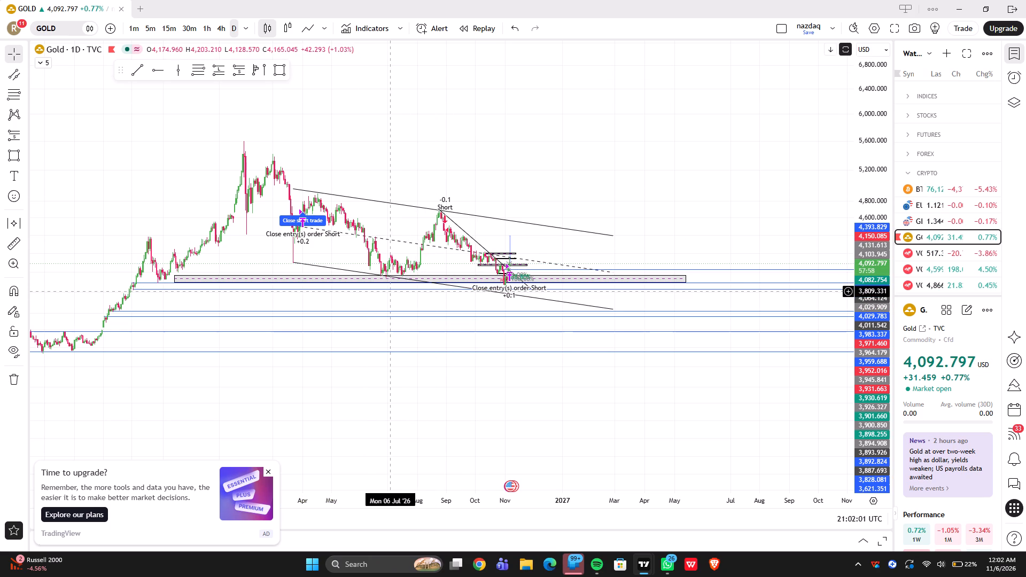
left_click(389, 288)
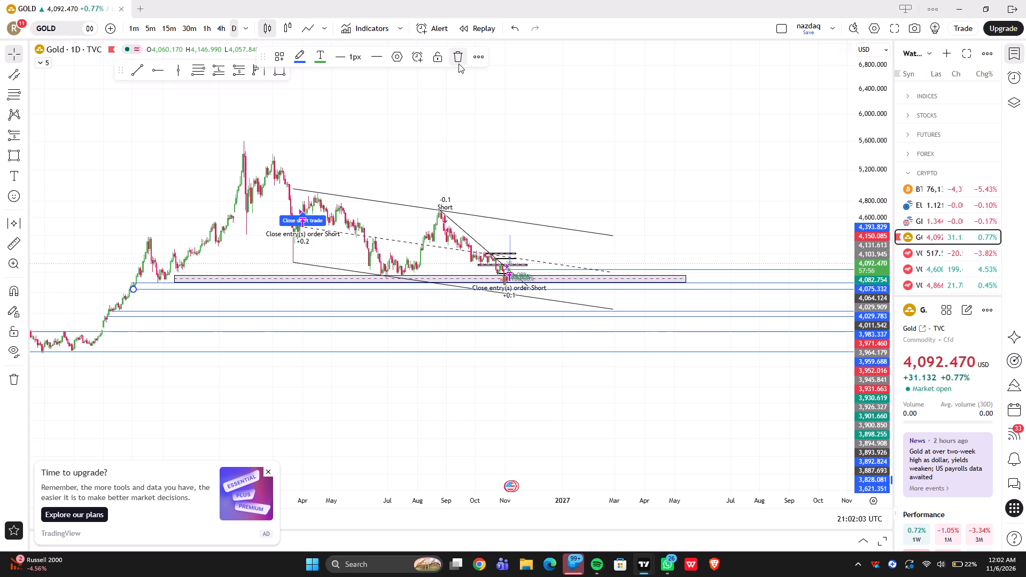
left_click(458, 64)
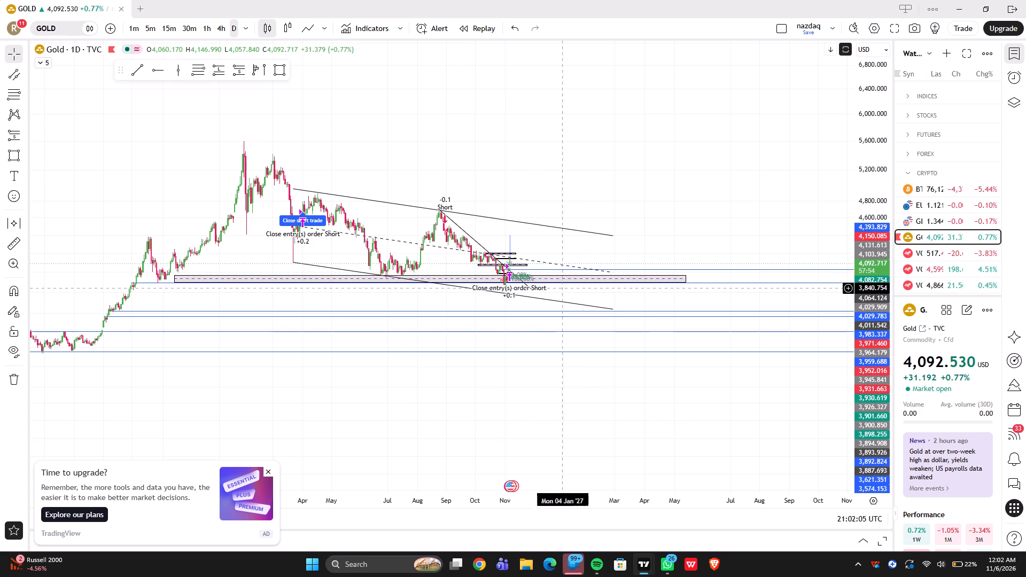
Delete the four lowest horizontal rays, starting with the one near 3,621 and continuing down through those near 3,574 and 3,436.
left_click_drag(630, 299, 554, 344)
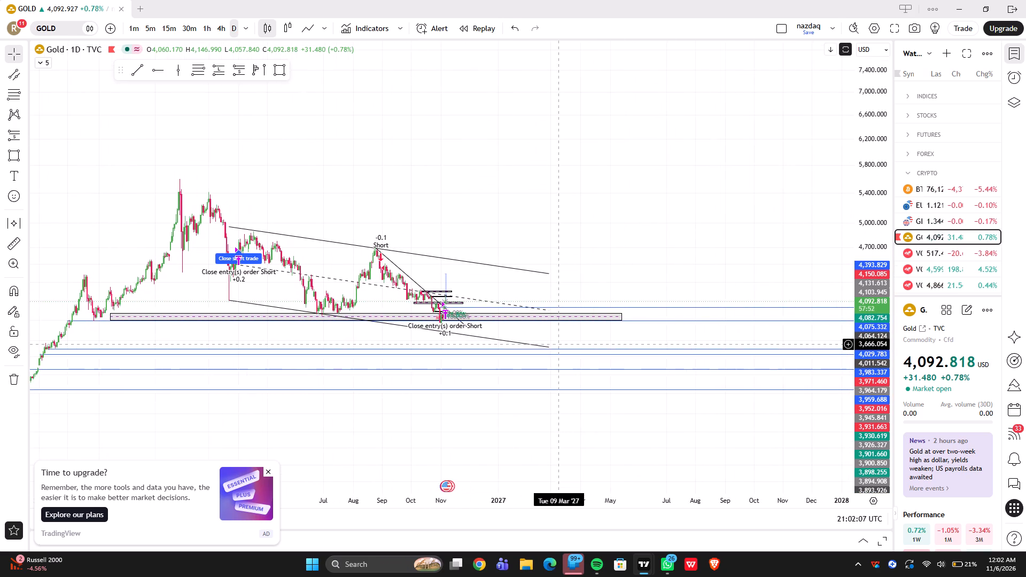
left_click_drag(554, 344, 549, 344)
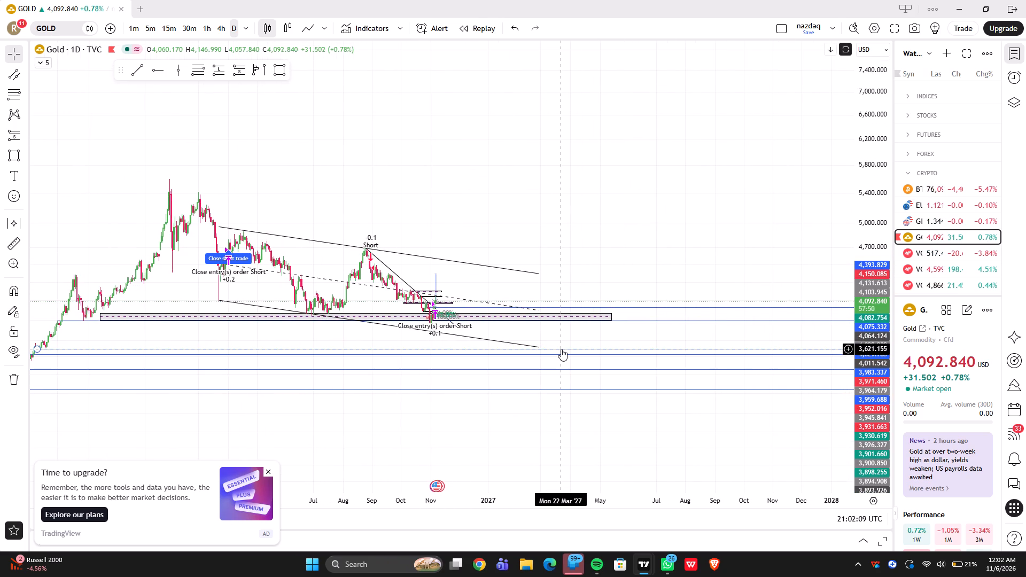
left_click(561, 349)
left_click(467, 64)
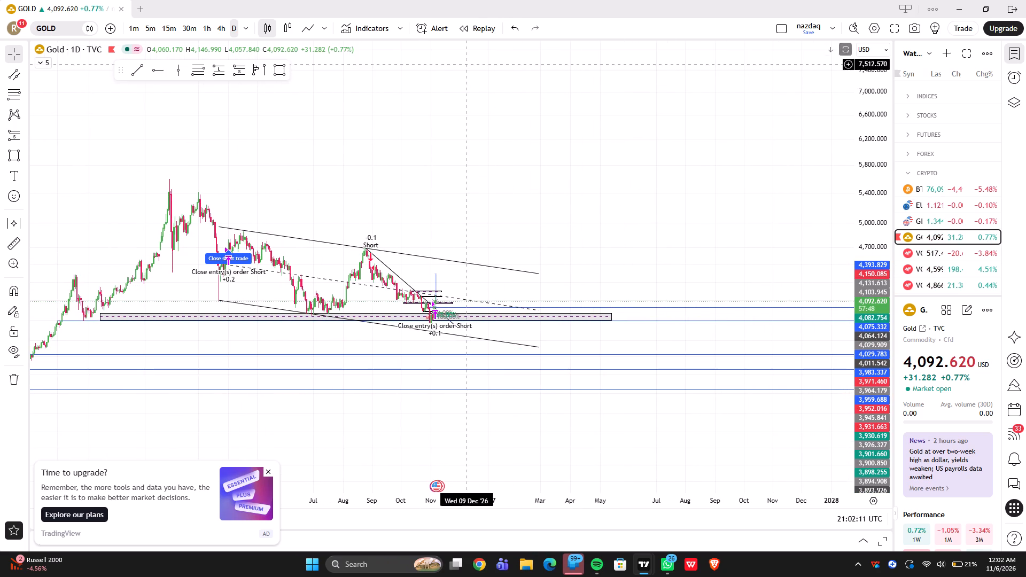
left_click(502, 354)
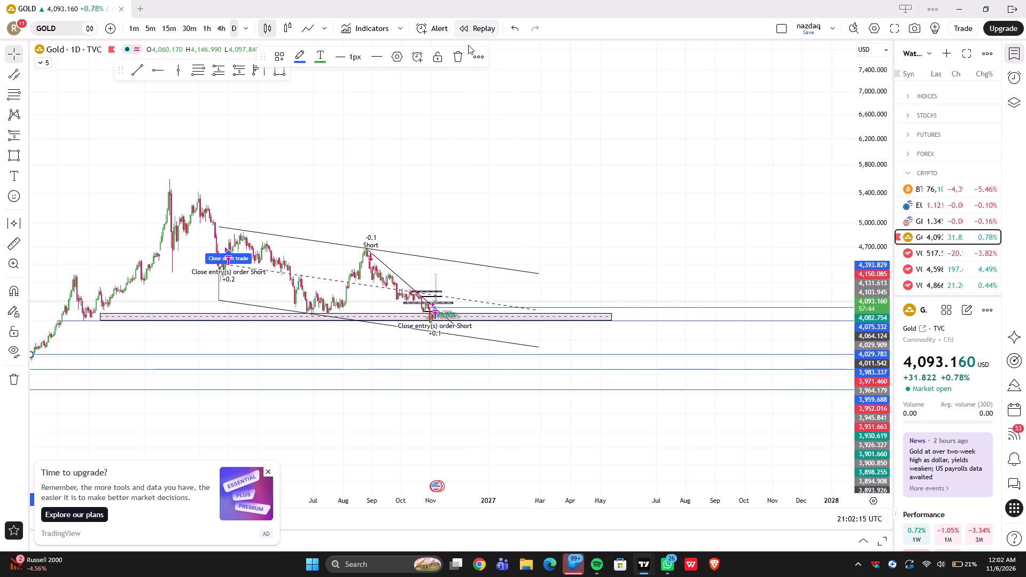
left_click(455, 53)
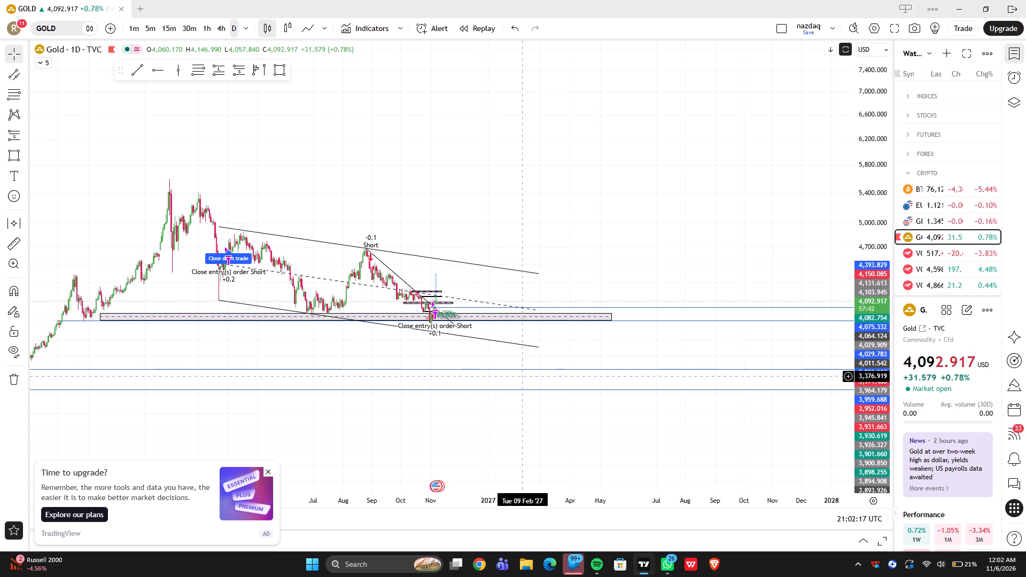
left_click(501, 369)
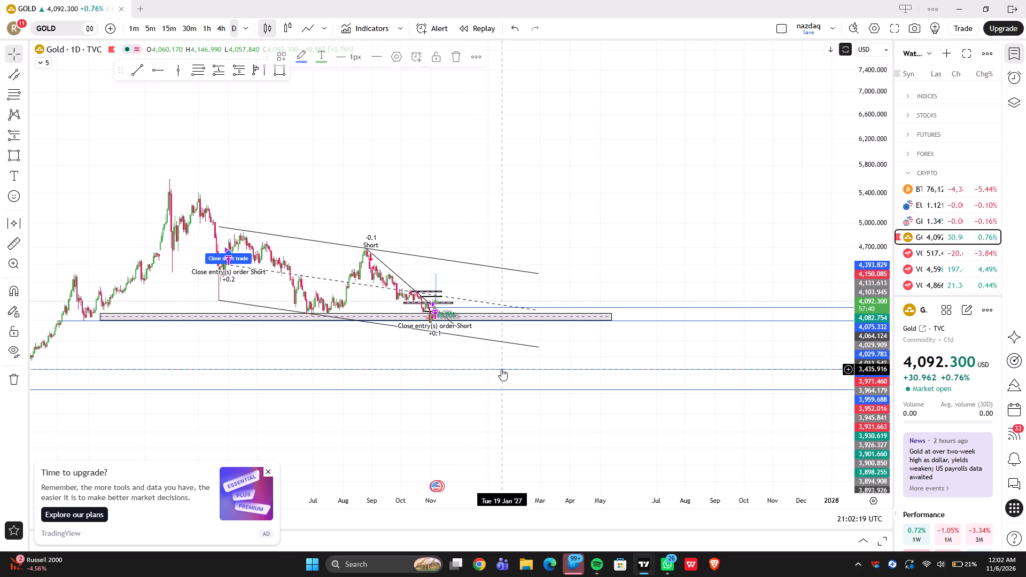
left_click(458, 54)
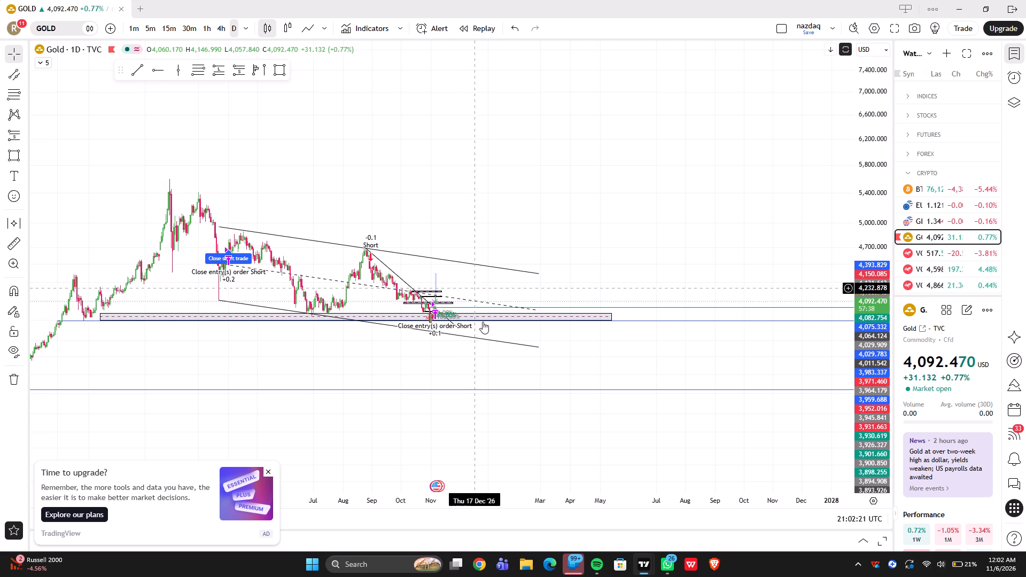
left_click(496, 390)
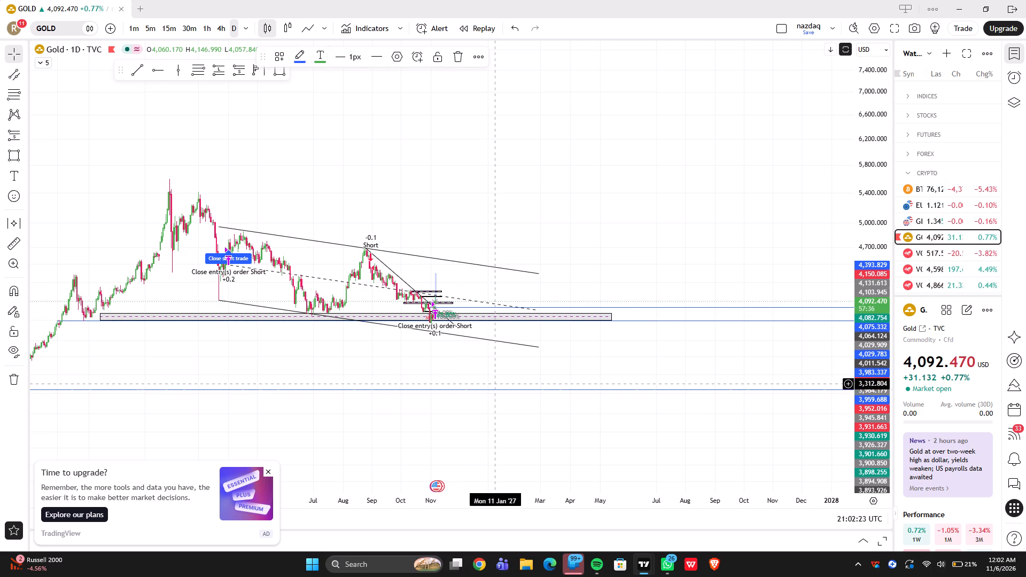
left_click(456, 57)
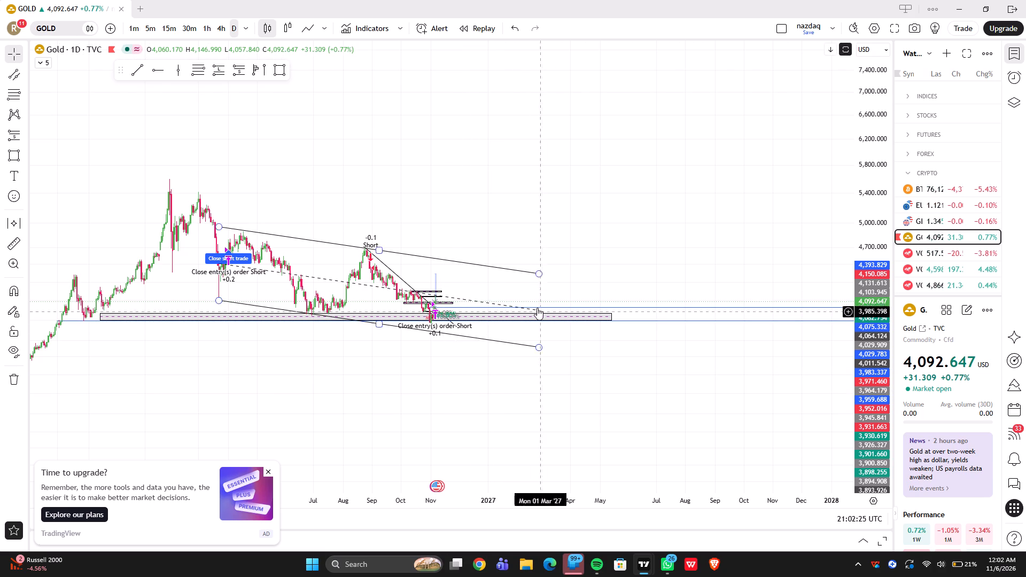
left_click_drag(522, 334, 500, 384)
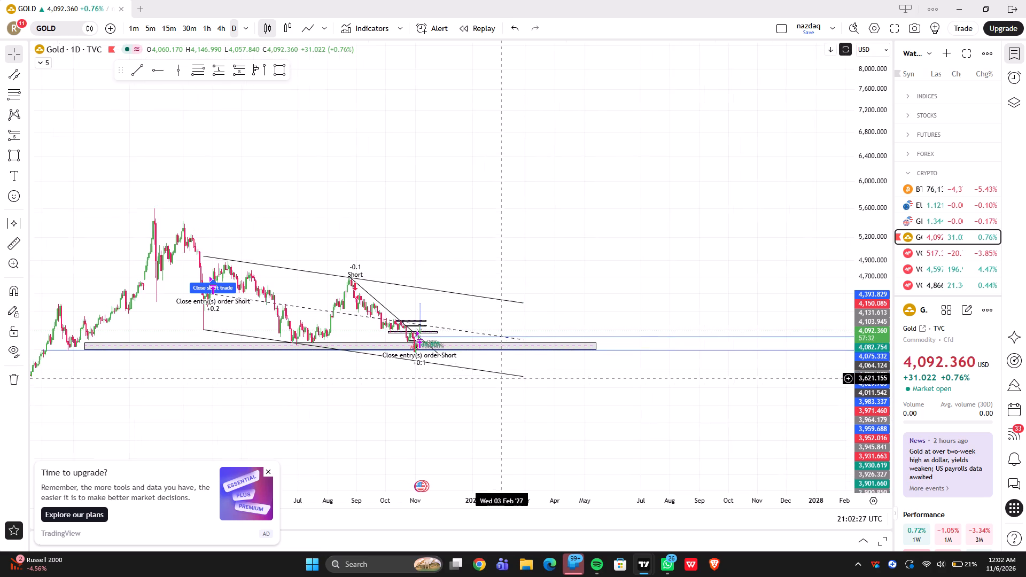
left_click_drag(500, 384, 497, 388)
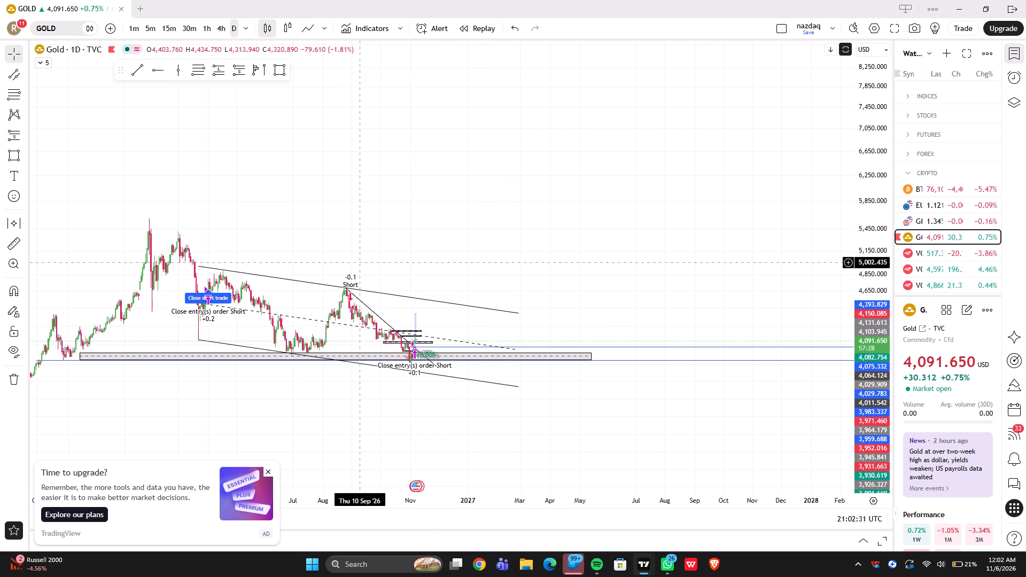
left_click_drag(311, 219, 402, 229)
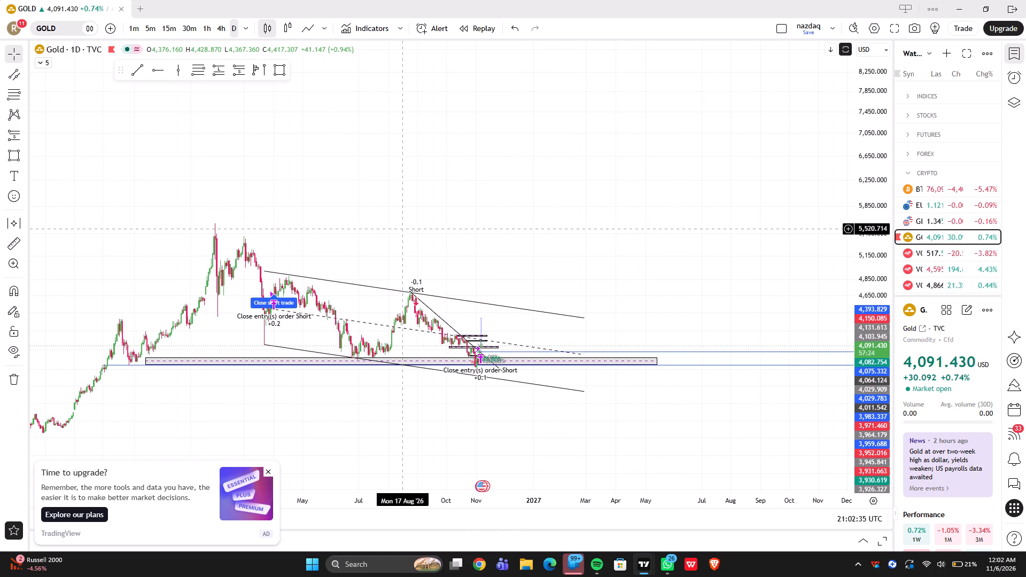
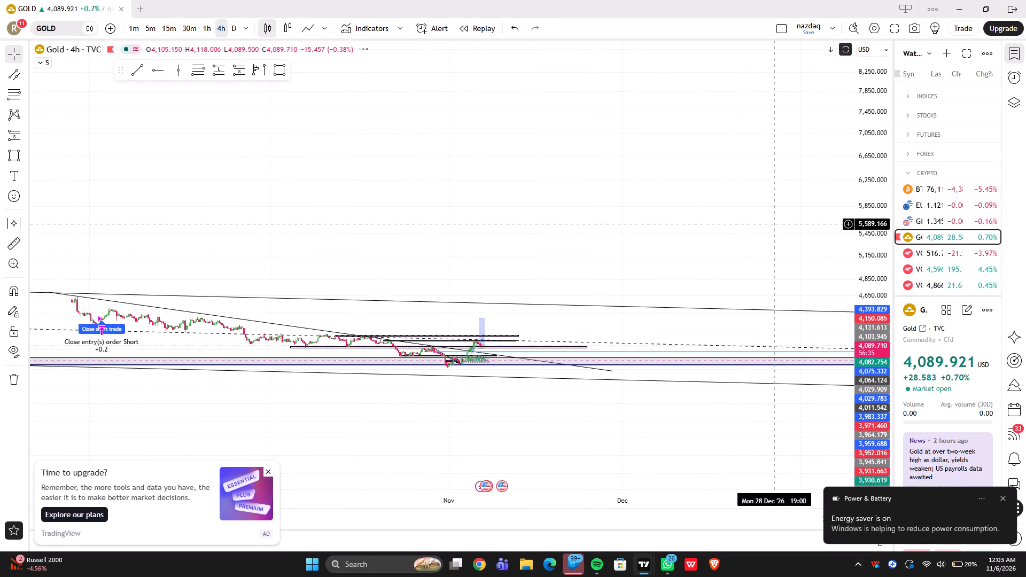
Rescale the 4-hour Gold chart around the recent candles and restore the RSI pane beneath it.
left_click_drag(880, 412, 827, 151)
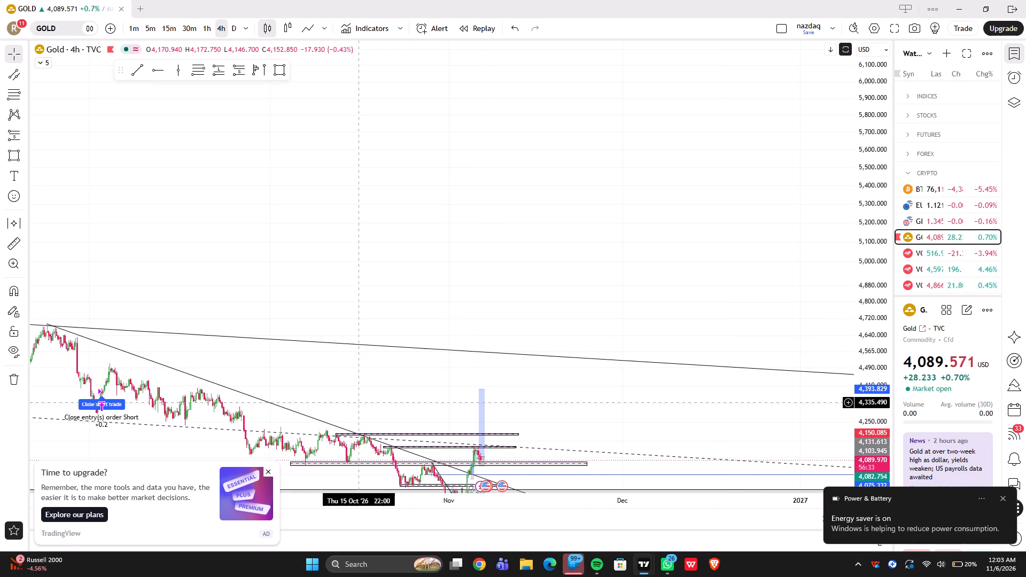
left_click_drag(334, 398, 397, 200)
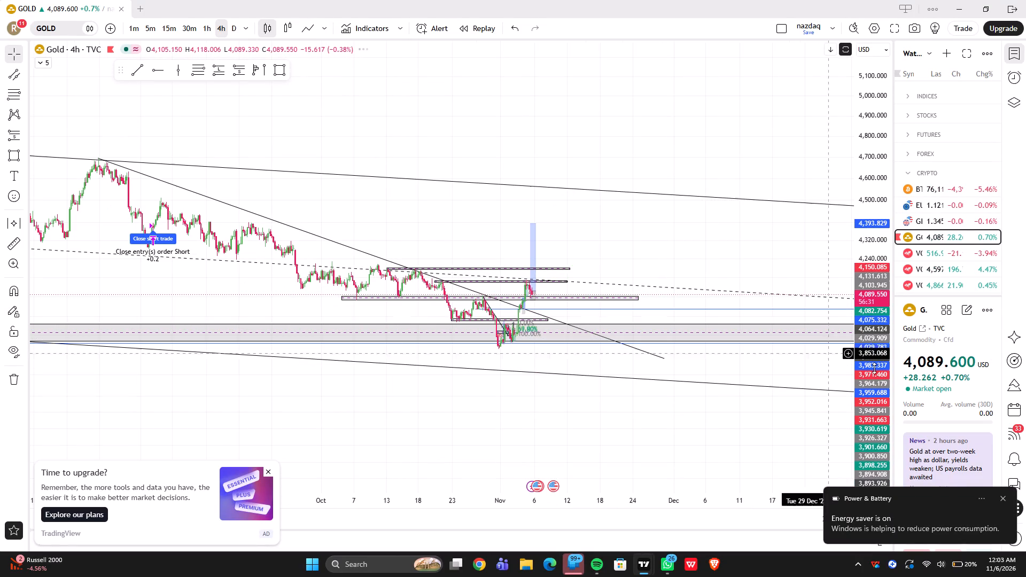
left_click_drag(880, 416, 853, 238)
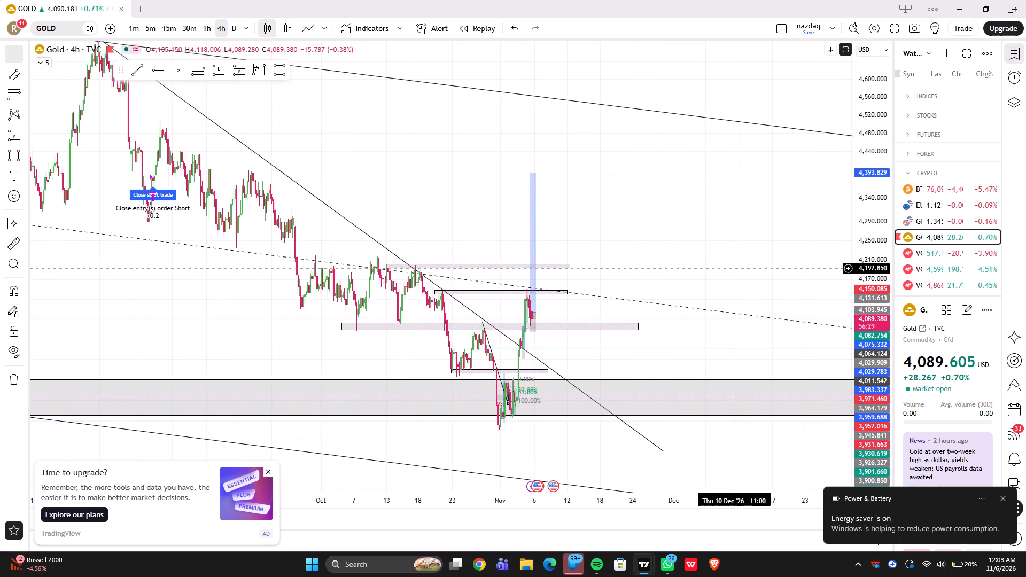
left_click_drag(666, 256, 663, 280)
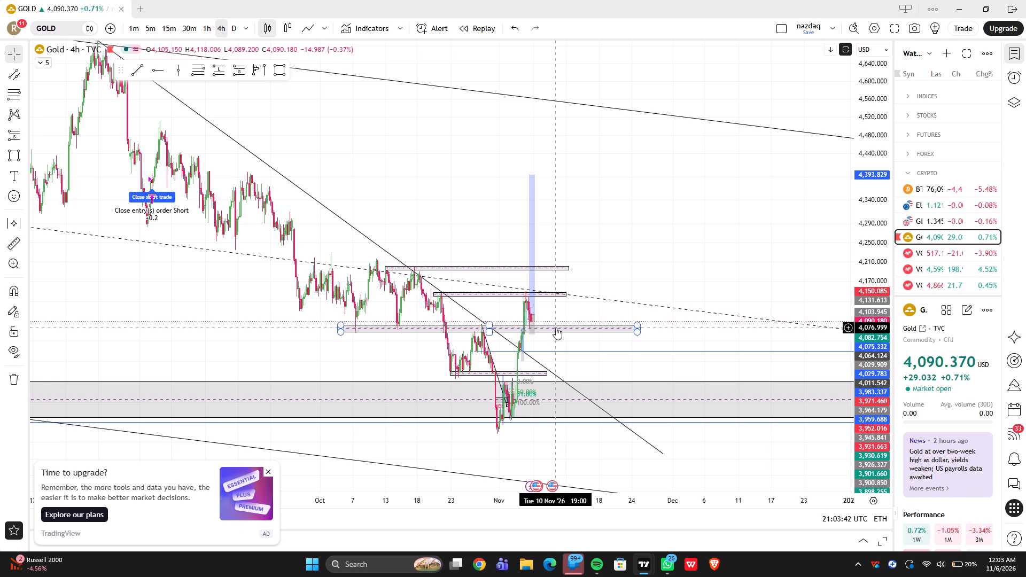
double_click(672, 272)
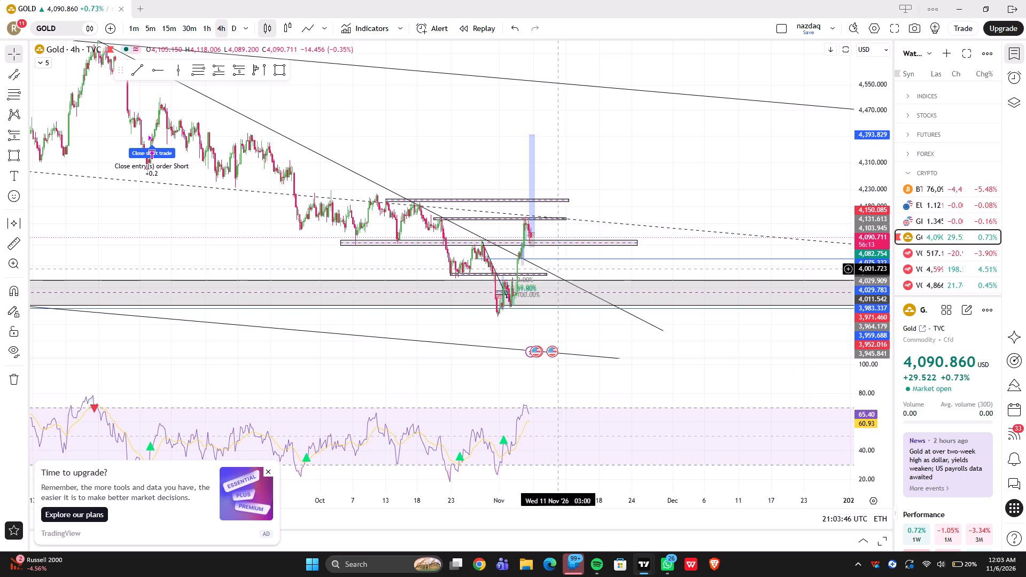
Delete the two long position drawings and the short position drawing around the early November candles.
left_click(531, 170)
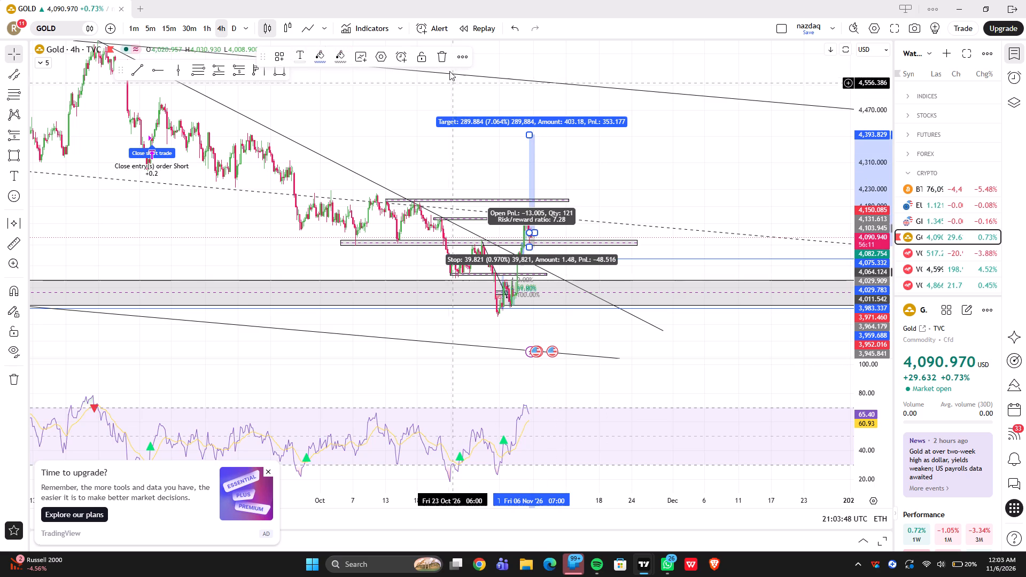
left_click(441, 55)
left_click_drag(492, 176, 492, 208)
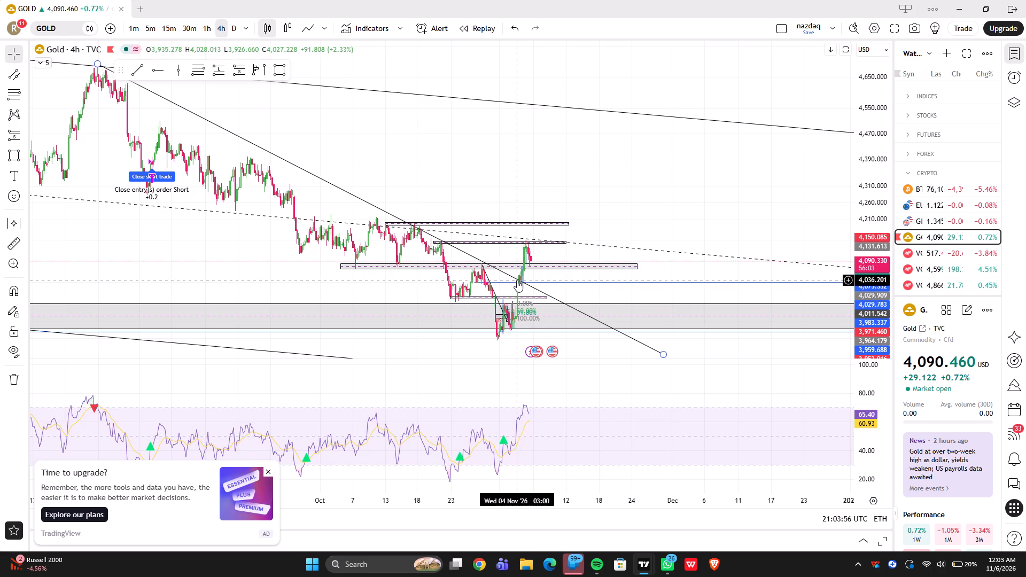
left_click(525, 280)
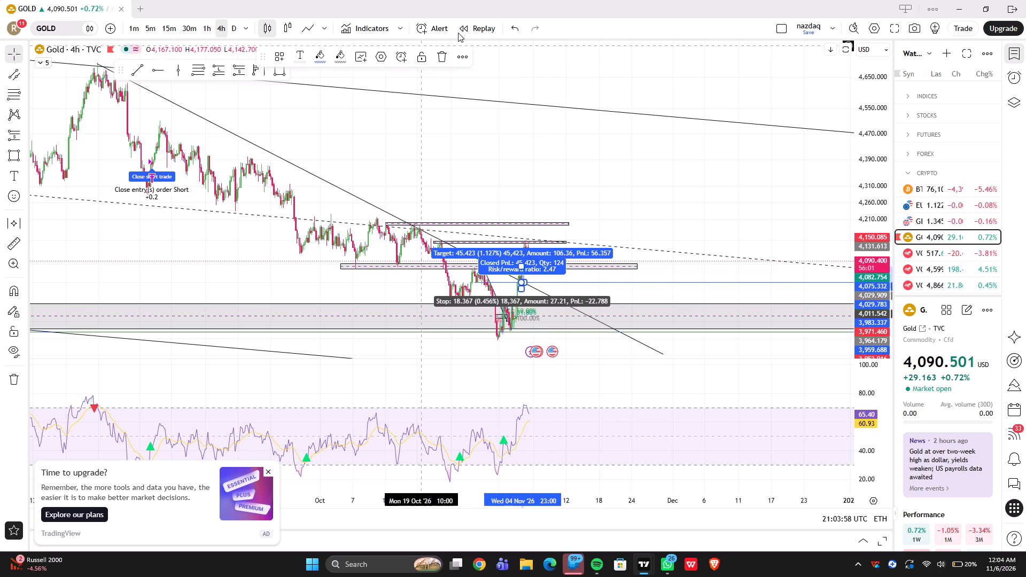
left_click(446, 54)
left_click_drag(450, 143, 448, 170)
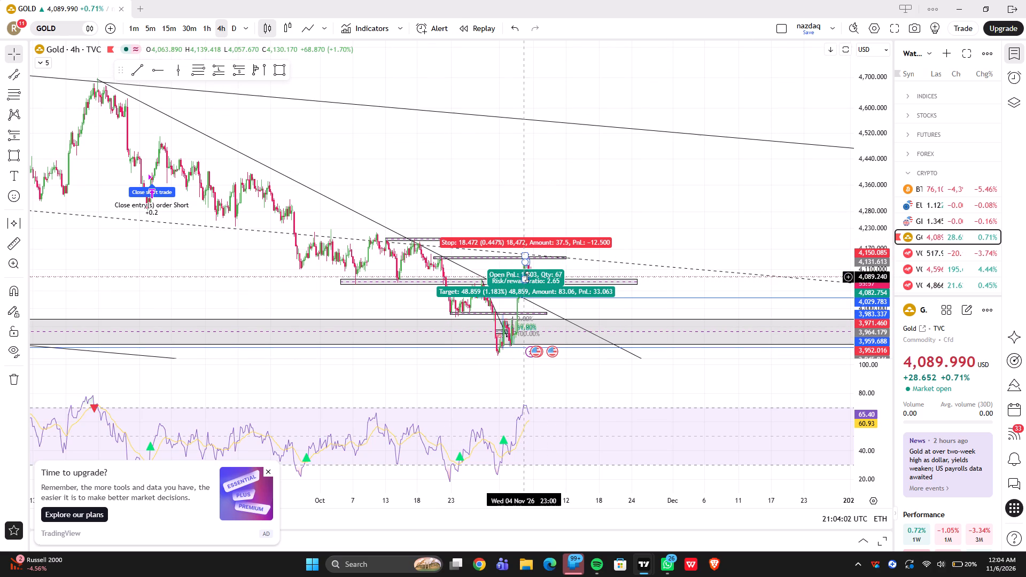
left_click(528, 273)
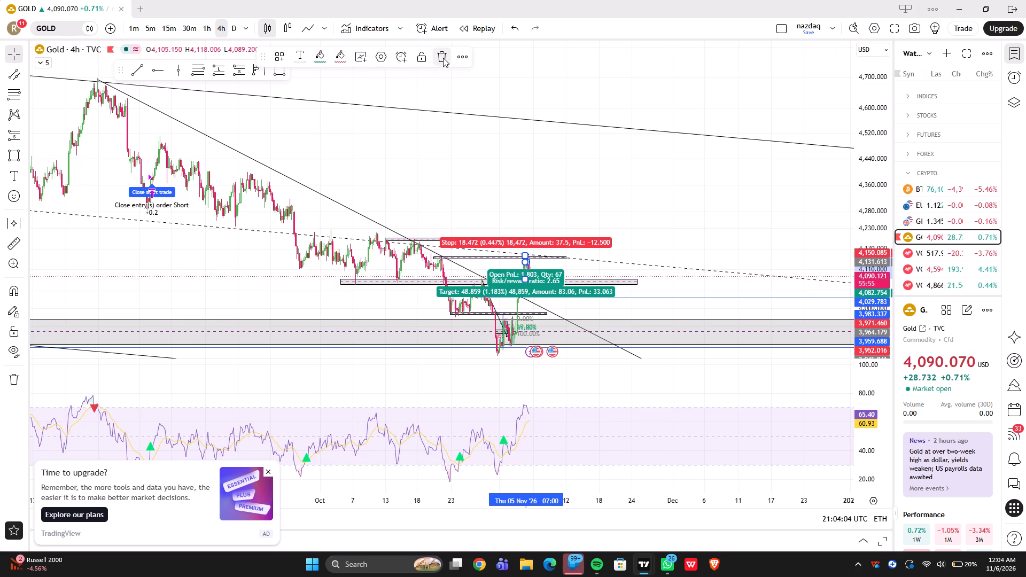
left_click(443, 58)
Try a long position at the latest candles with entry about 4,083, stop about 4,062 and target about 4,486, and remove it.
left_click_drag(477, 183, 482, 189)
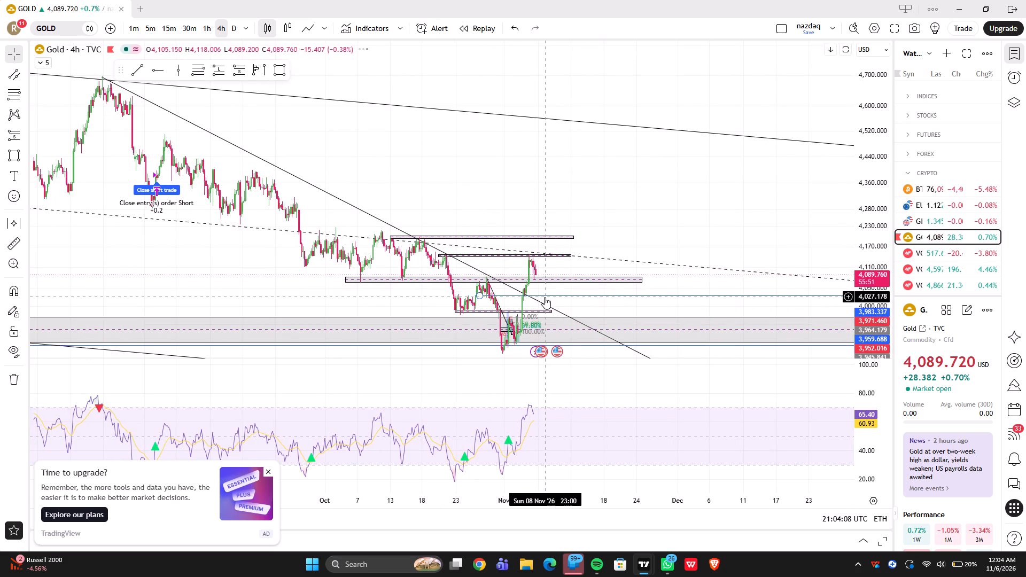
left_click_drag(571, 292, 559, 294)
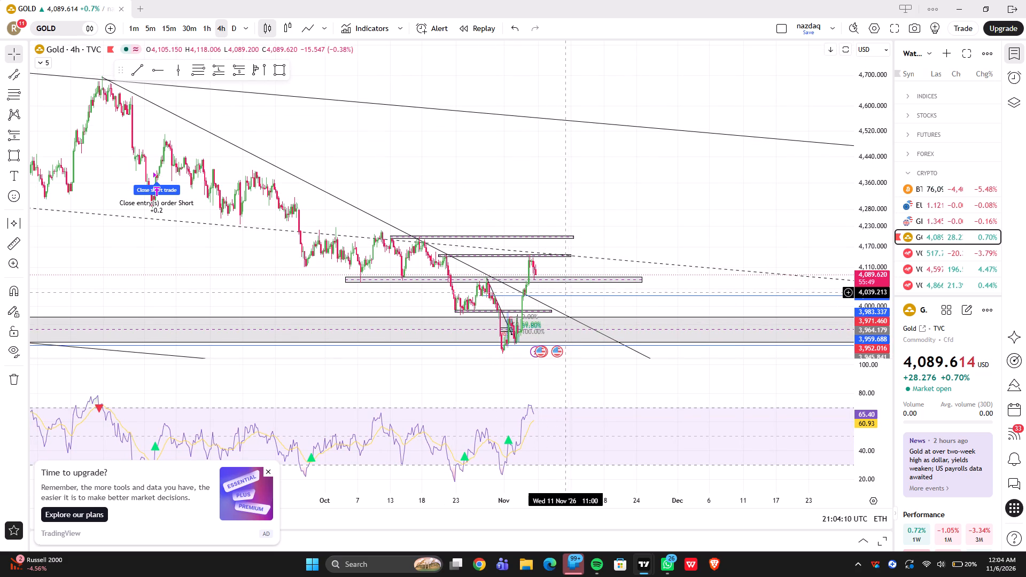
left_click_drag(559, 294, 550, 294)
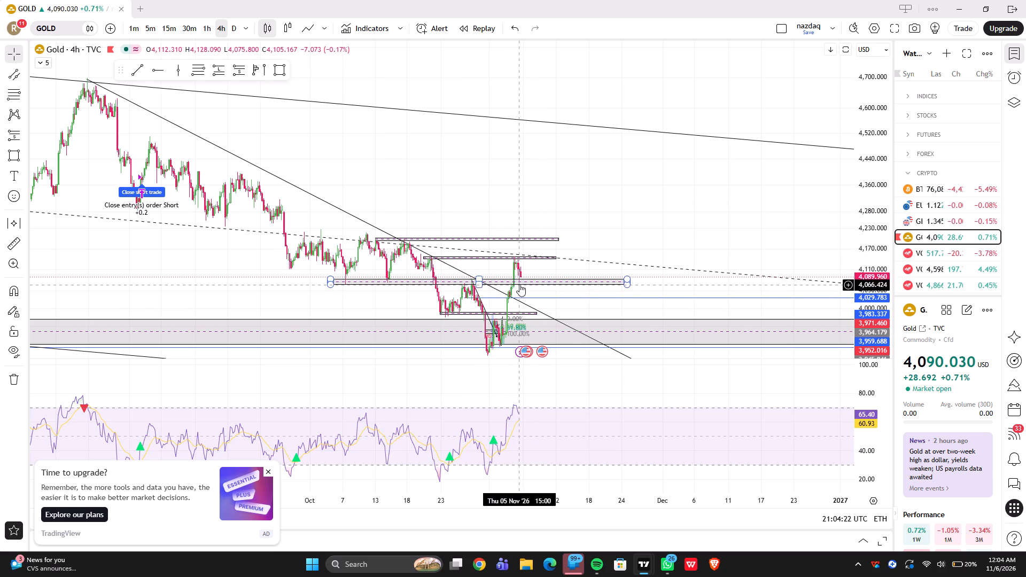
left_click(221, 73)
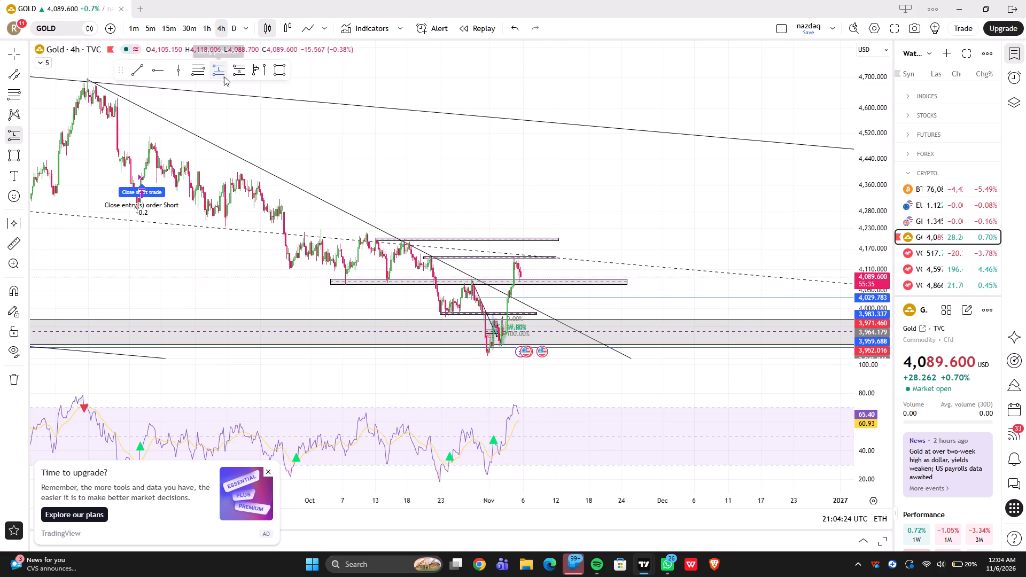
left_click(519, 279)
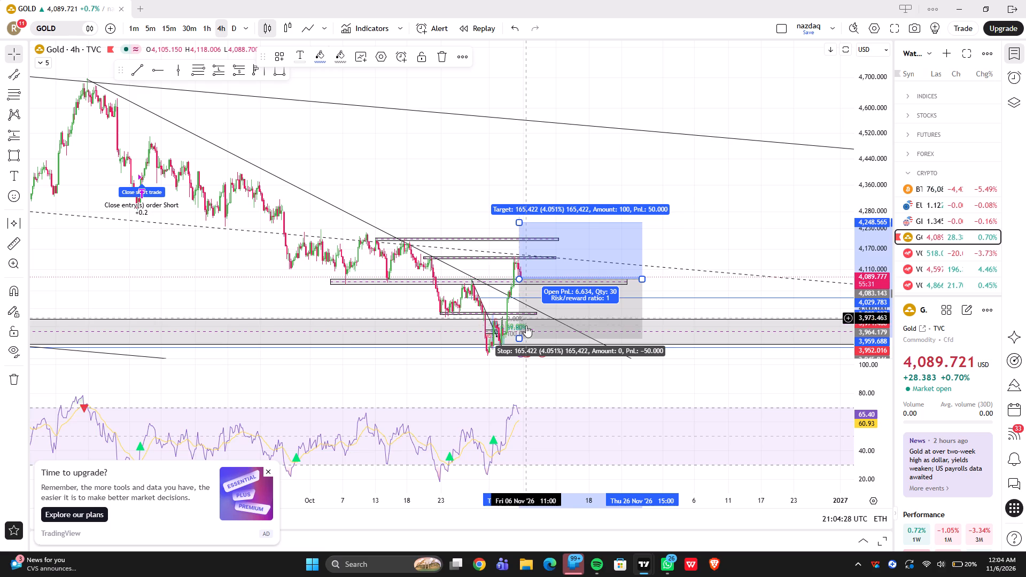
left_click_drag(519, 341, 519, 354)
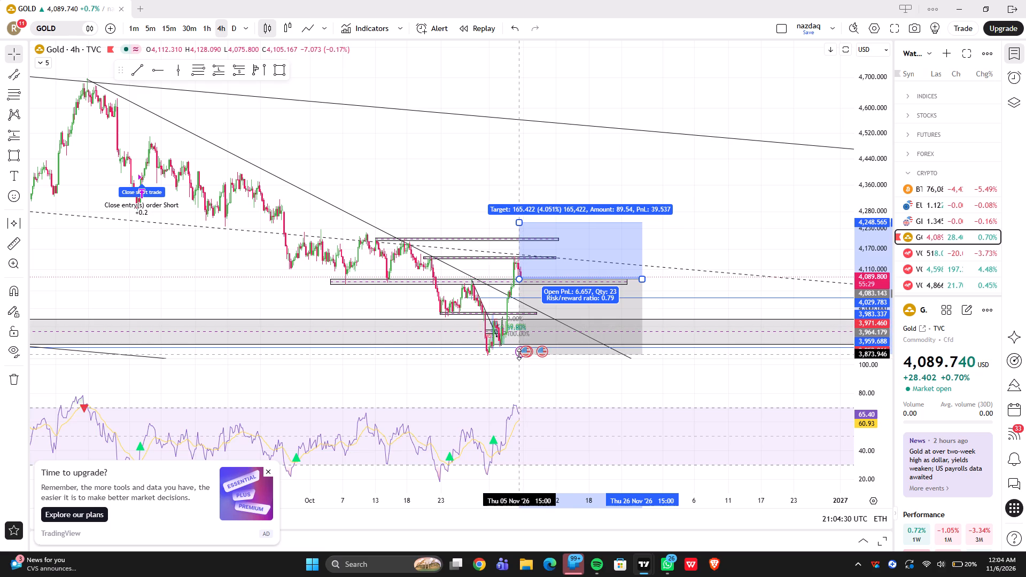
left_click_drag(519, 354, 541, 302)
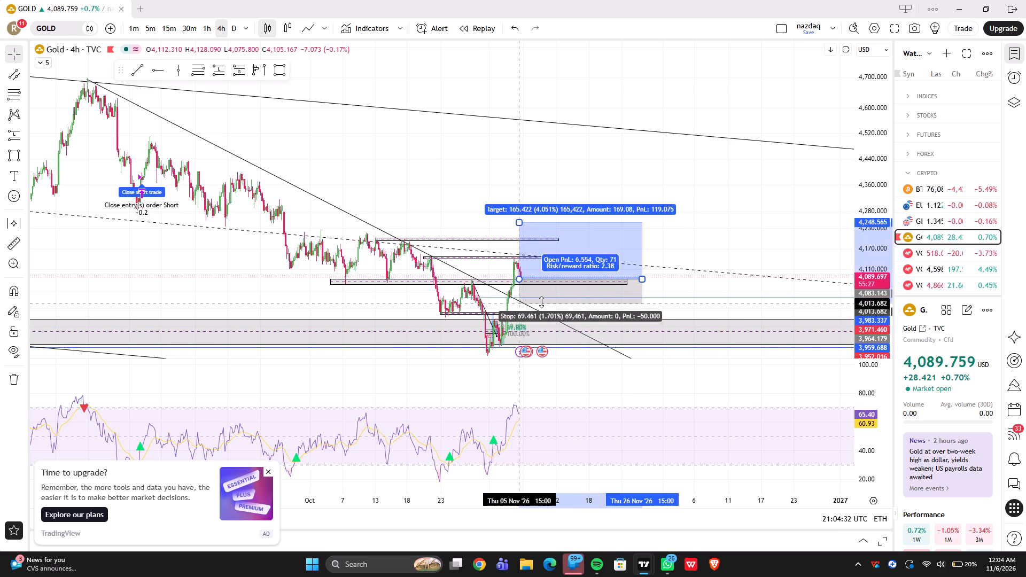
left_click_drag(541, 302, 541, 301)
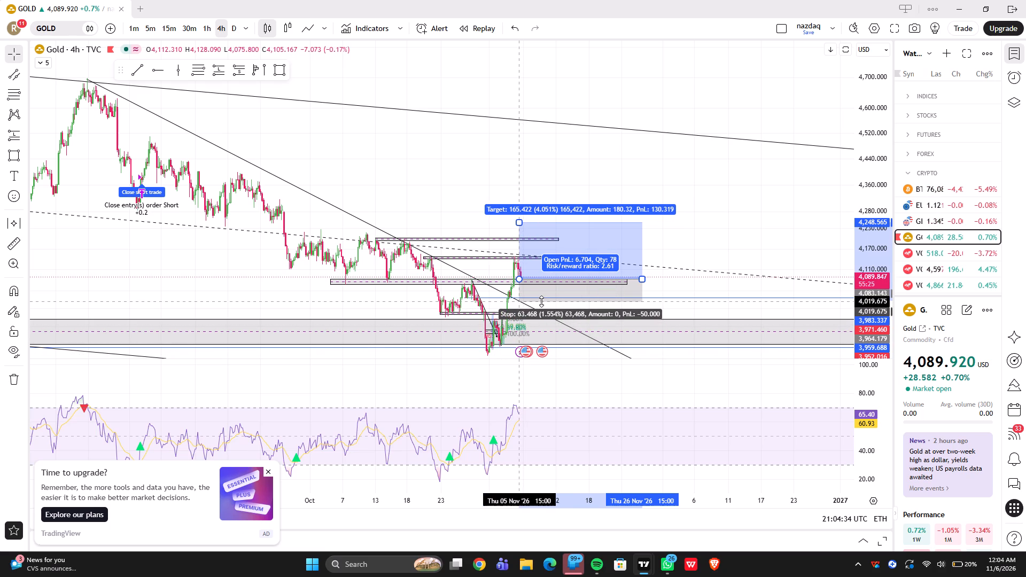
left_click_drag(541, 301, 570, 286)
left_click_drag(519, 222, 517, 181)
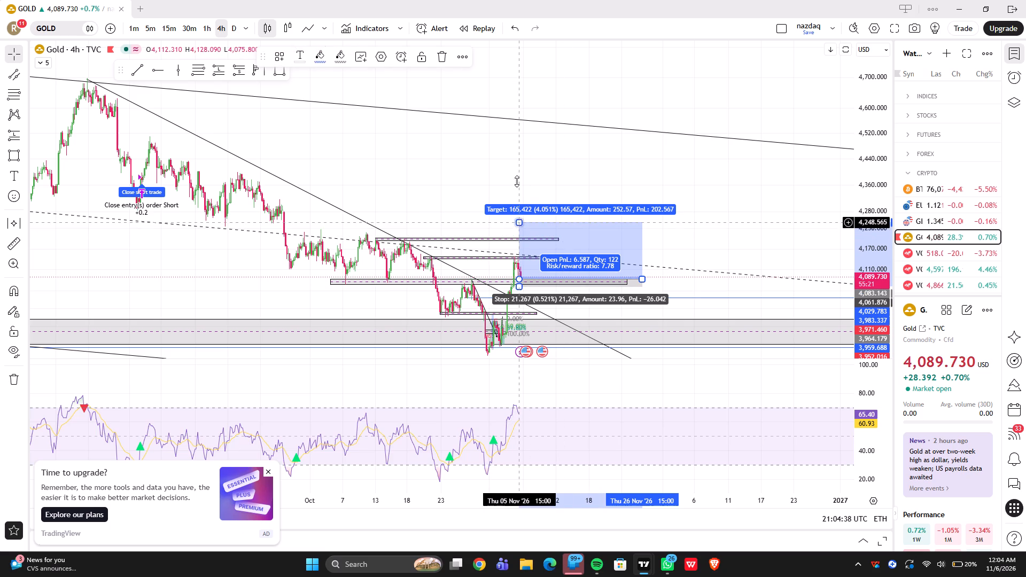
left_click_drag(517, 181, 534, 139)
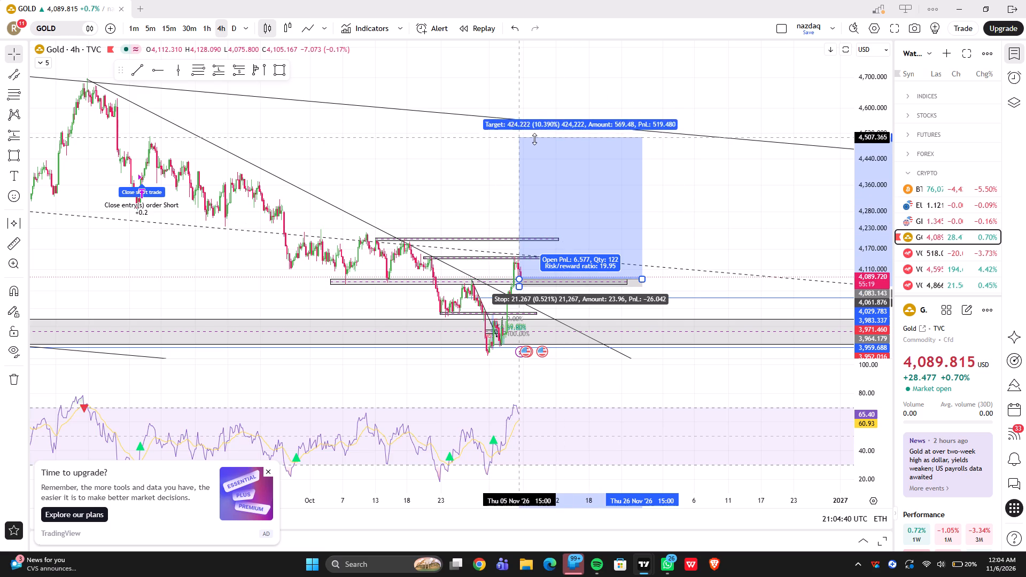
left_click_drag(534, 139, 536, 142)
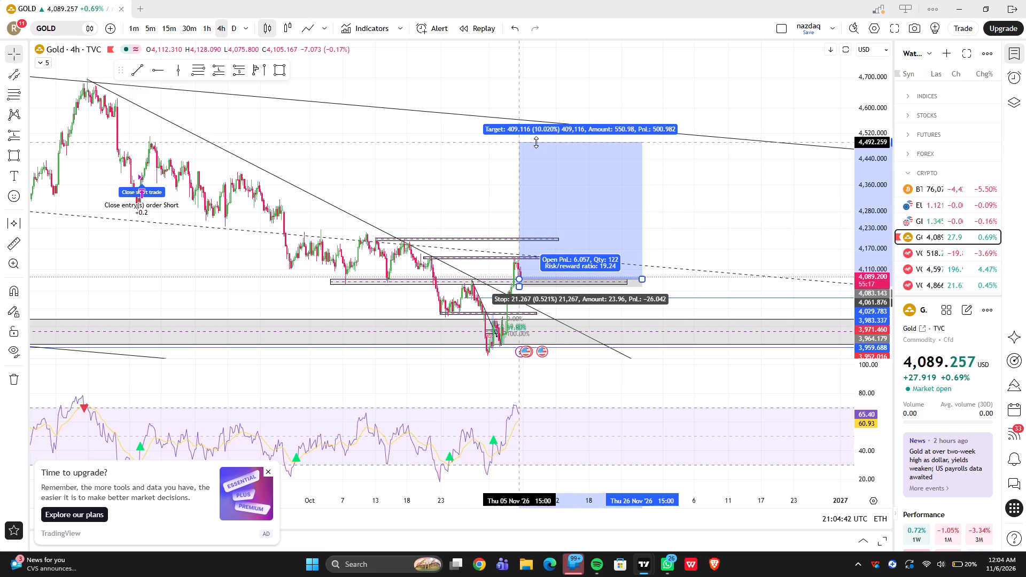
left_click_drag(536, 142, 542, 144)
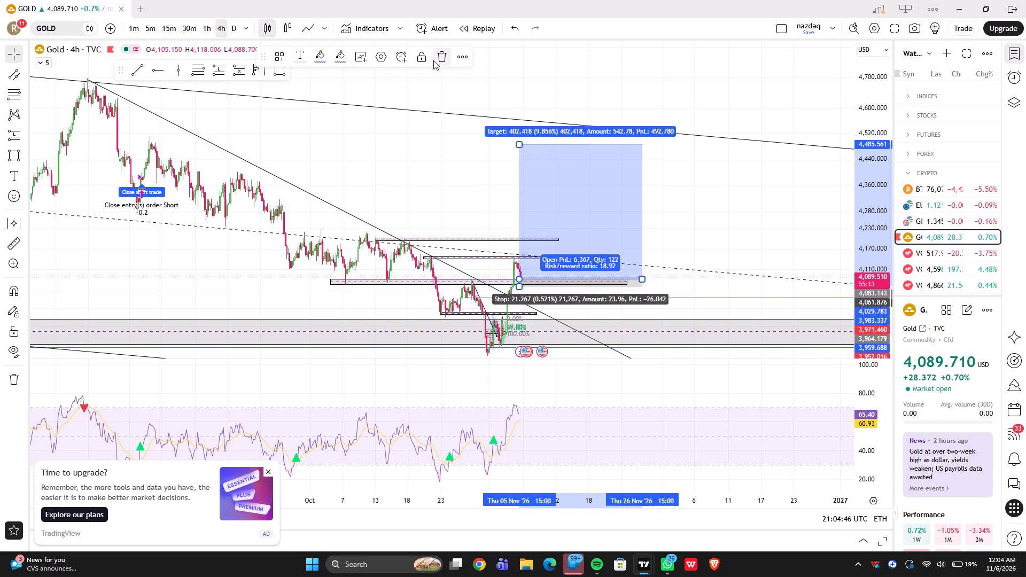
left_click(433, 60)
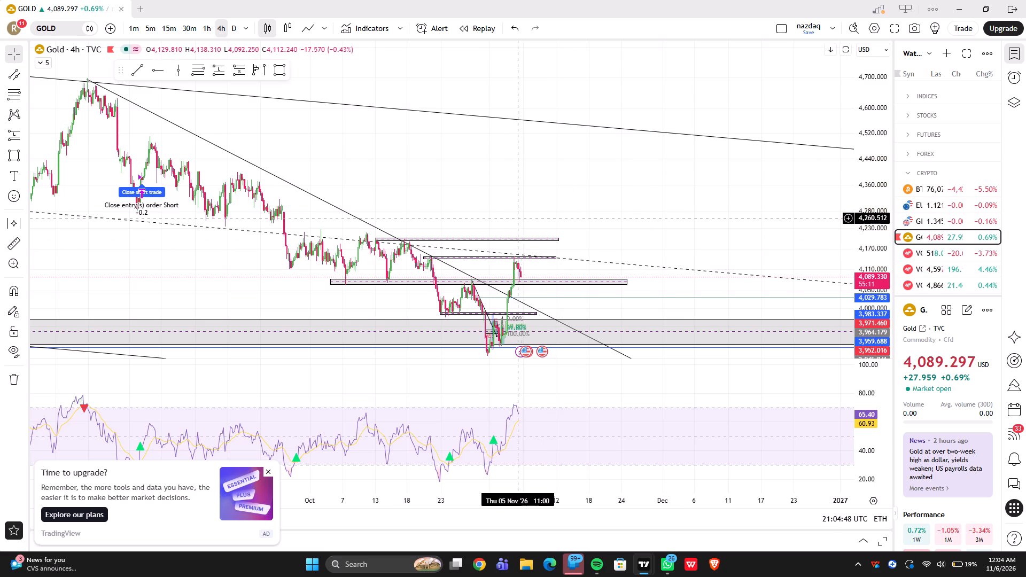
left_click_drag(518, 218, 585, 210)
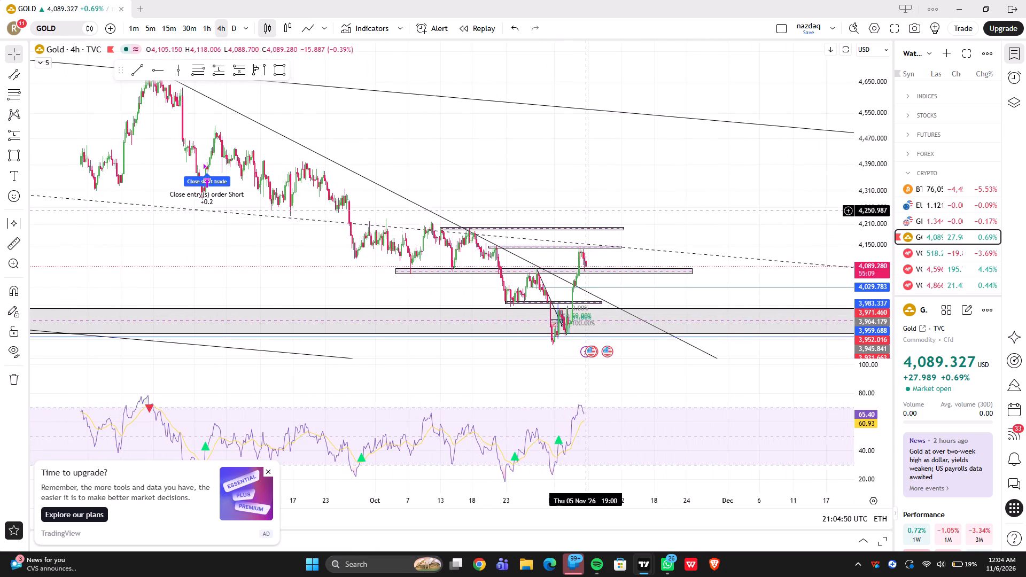
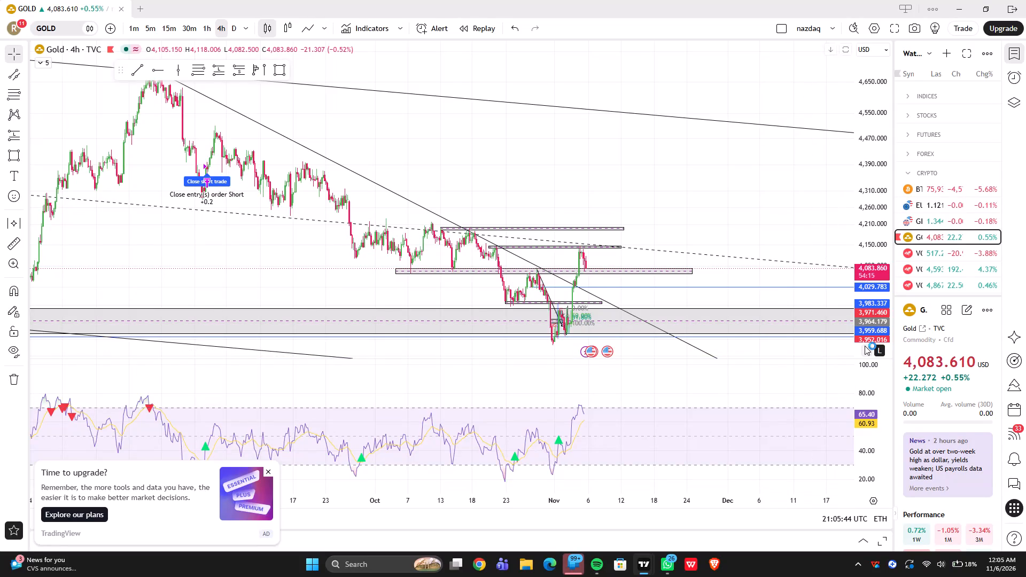
Switch the Gold chart from 4-hour to the 1-hour timeframe and frame the latest candles with the surrounding zones.
left_click_drag(864, 326, 853, 253)
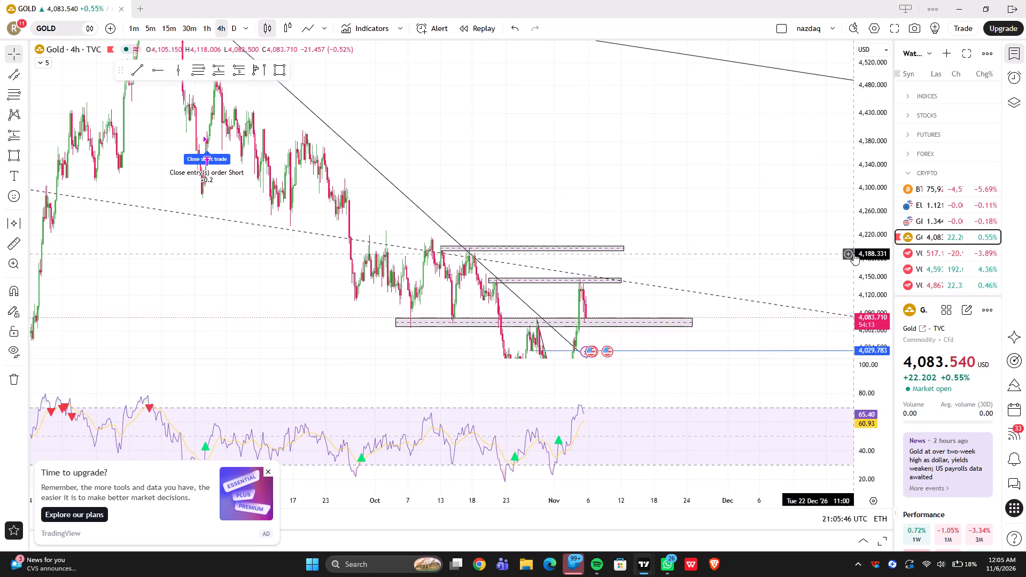
left_click_drag(691, 245, 672, 142)
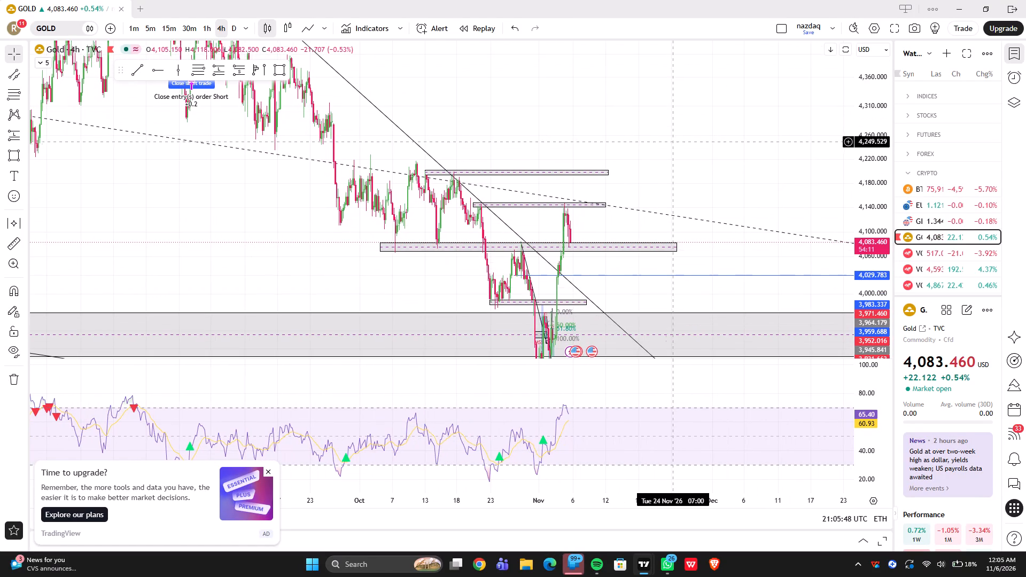
left_click(208, 27)
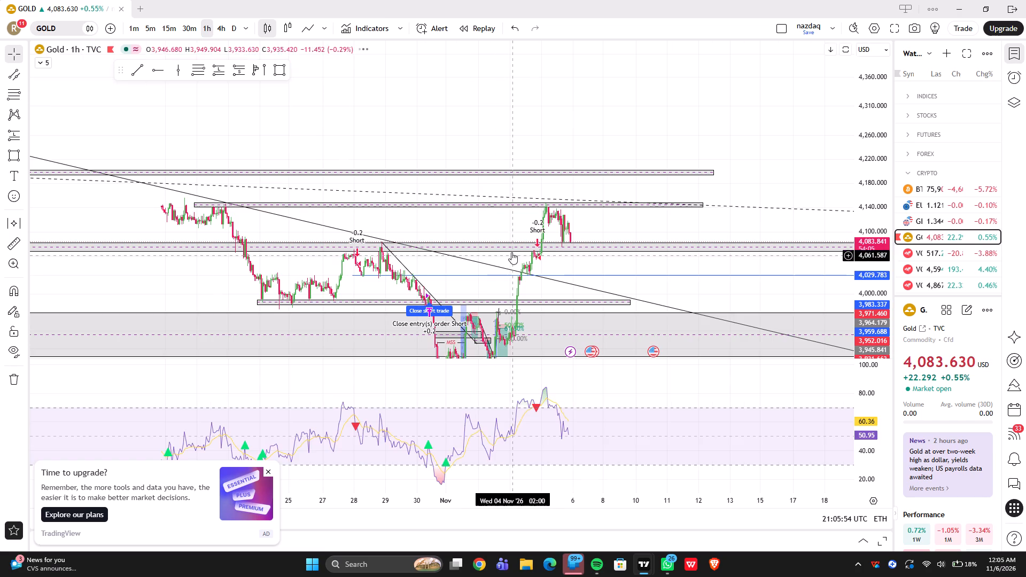
left_click(501, 227)
left_click_drag(501, 227, 447, 192)
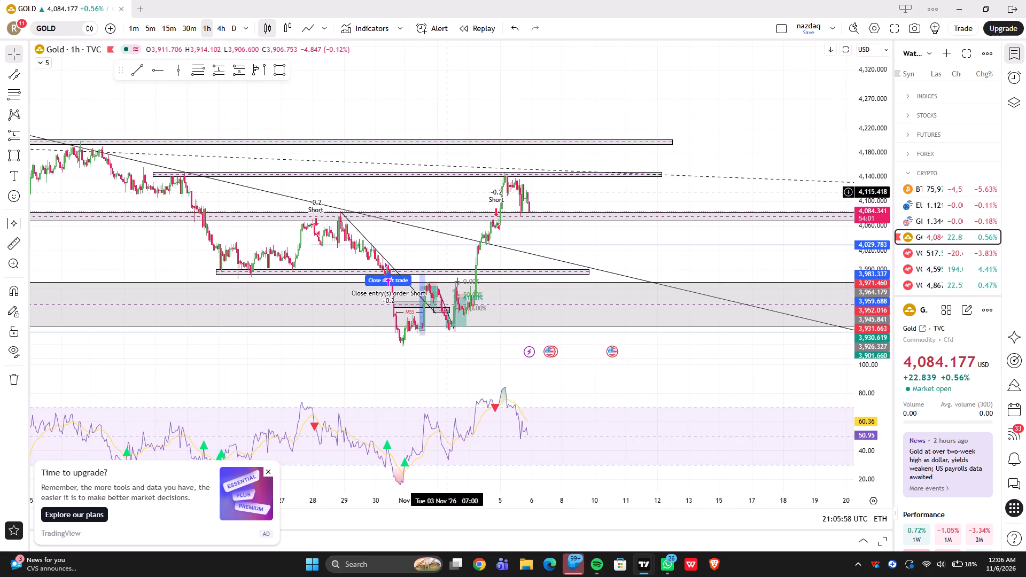
left_click_drag(447, 192, 439, 192)
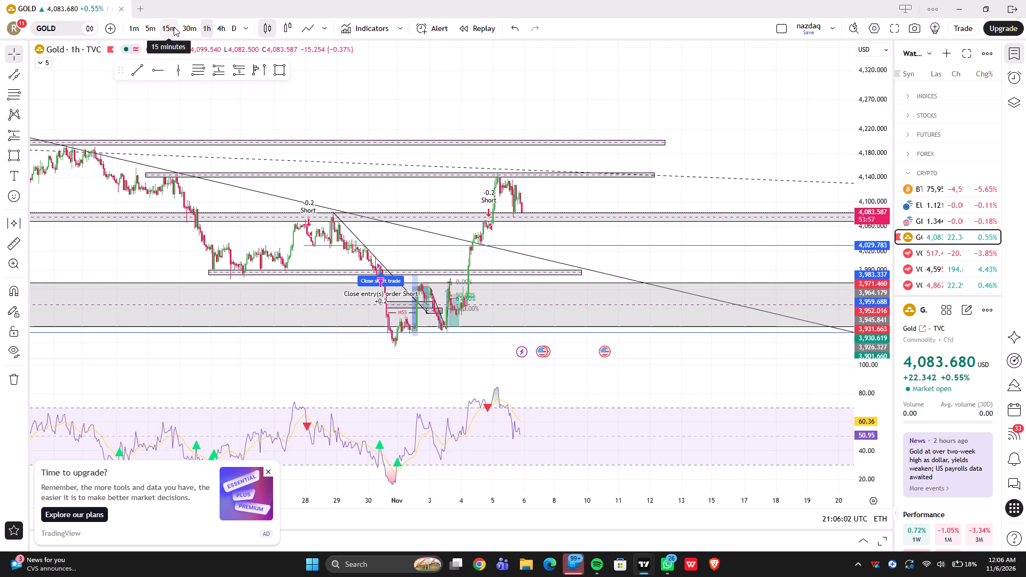
Examine the latest Gold price action on the 30-minute timeframe, trying another candle style before restoring the standard candles.
left_click(188, 27)
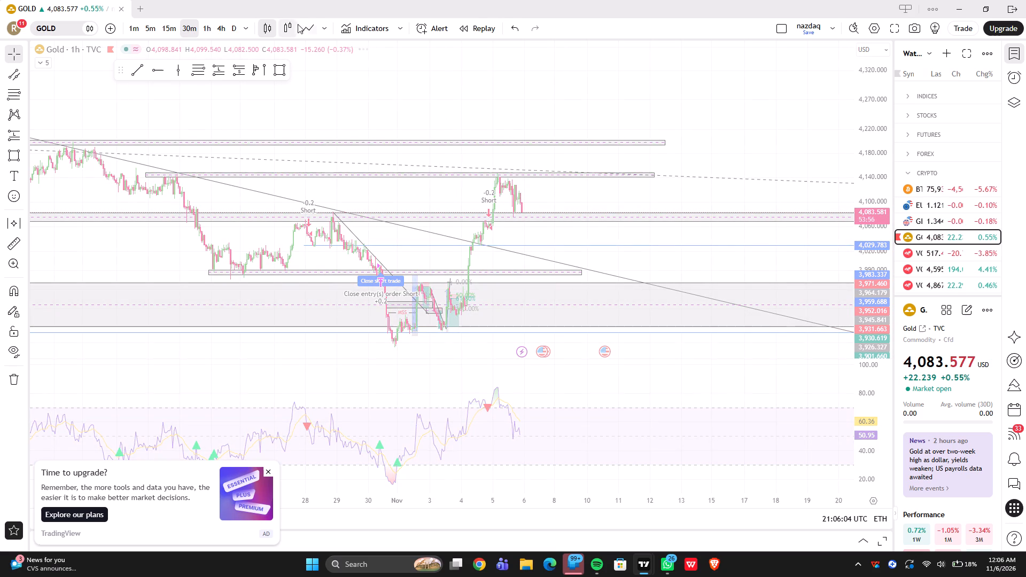
left_click(287, 25)
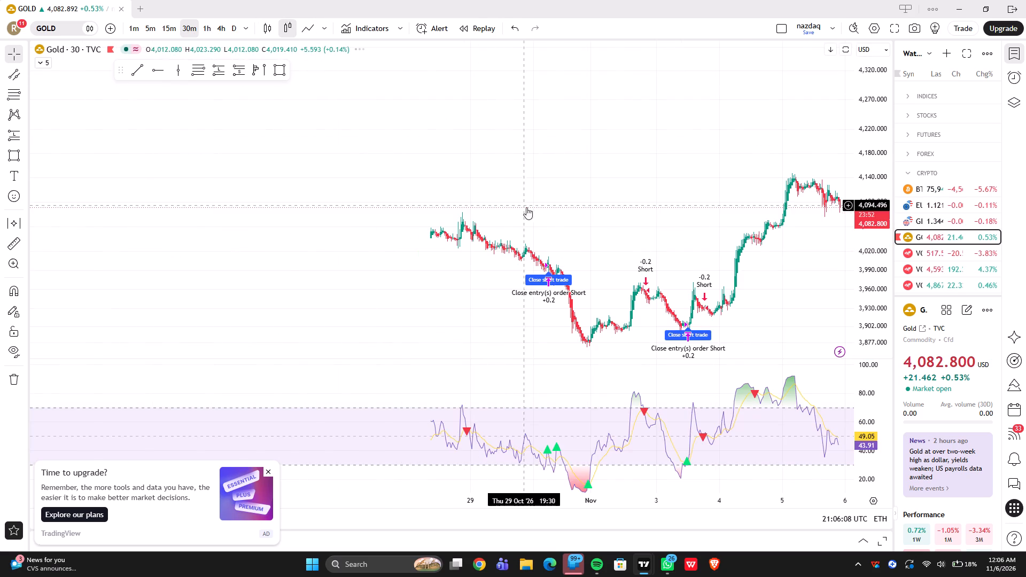
left_click_drag(771, 263, 594, 302)
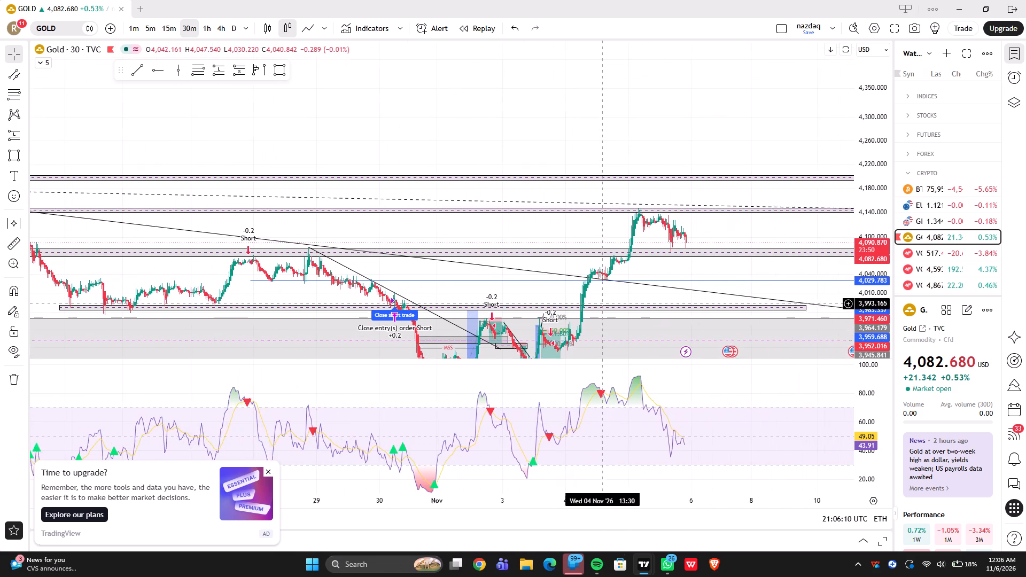
left_click_drag(594, 302, 591, 302)
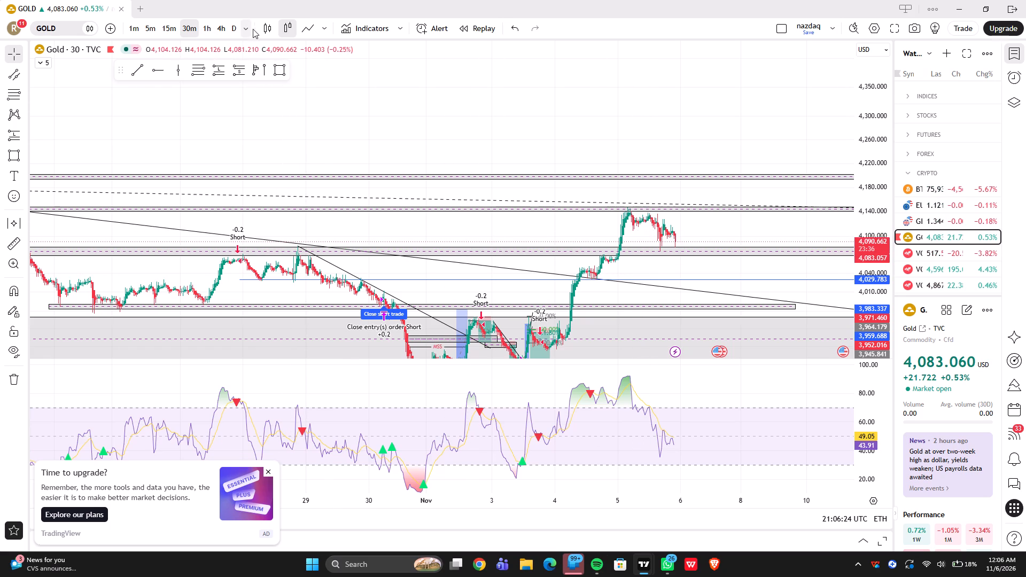
left_click(266, 29)
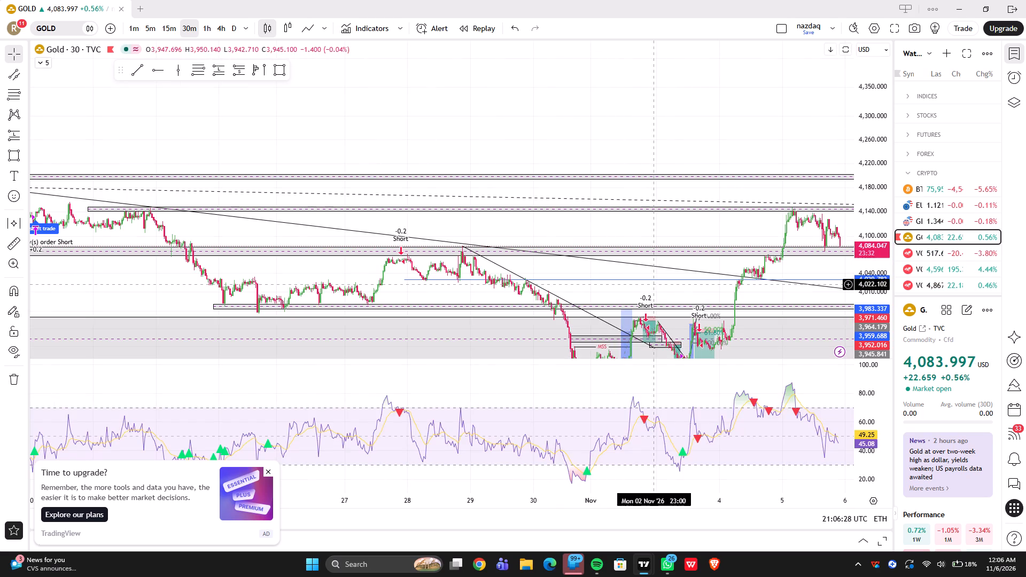
left_click_drag(675, 229, 234, 194)
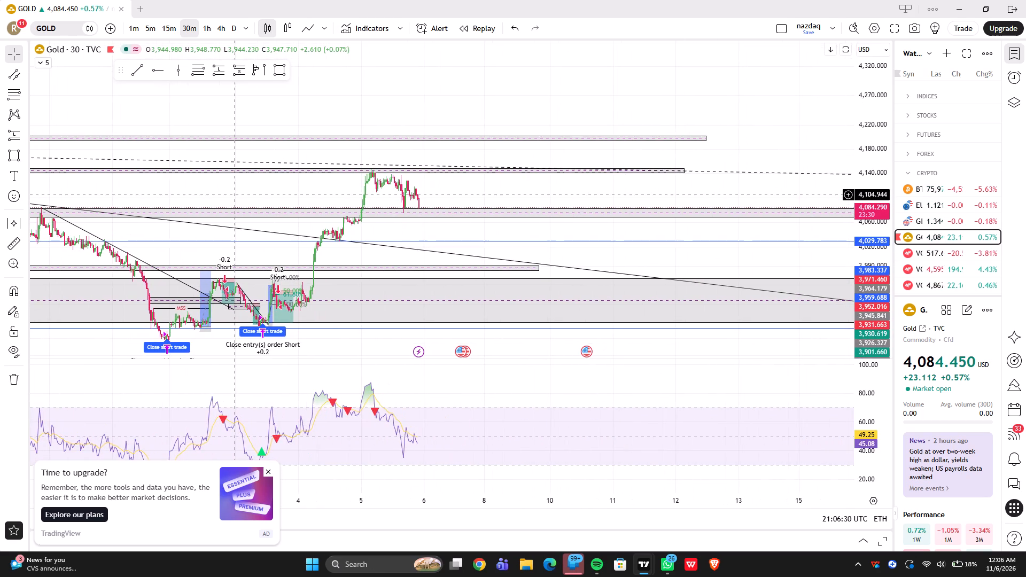
left_click_drag(439, 228, 445, 253)
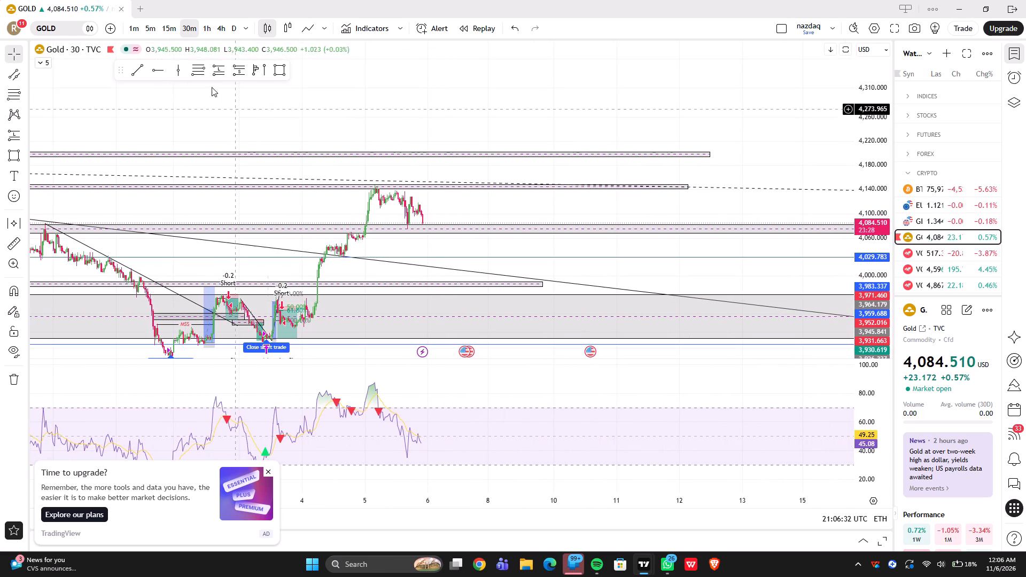
Return the Gold chart to the 1-hour timeframe, reframe the latest candles and dismiss the upgrade advertisement.
left_click(212, 29)
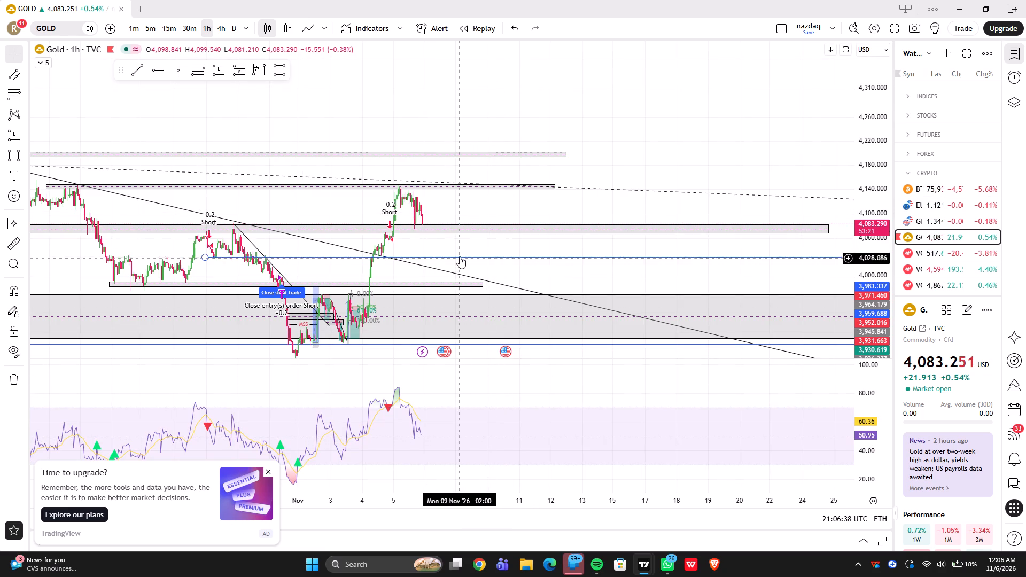
left_click_drag(448, 243, 447, 251)
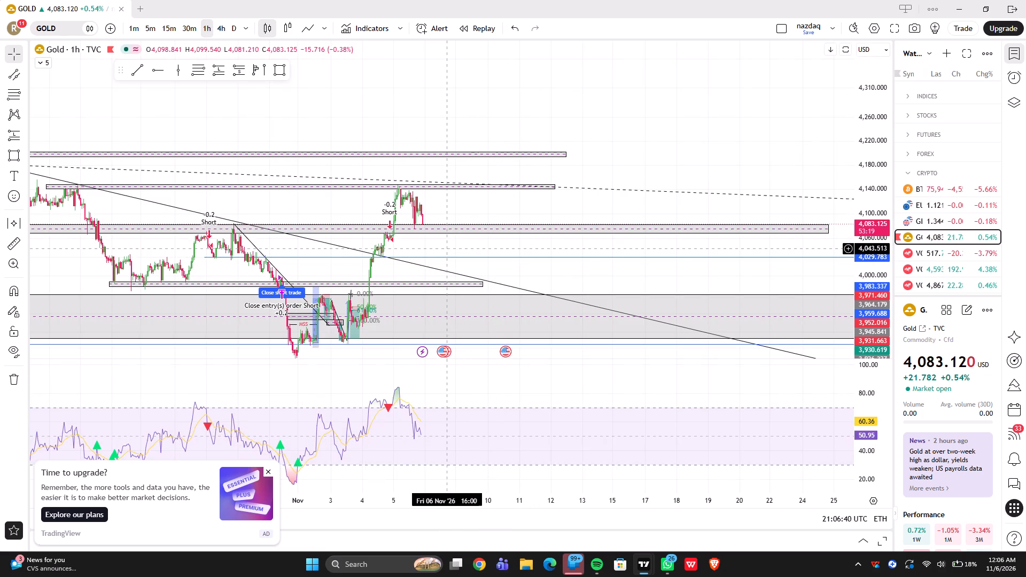
left_click_drag(447, 251, 447, 258)
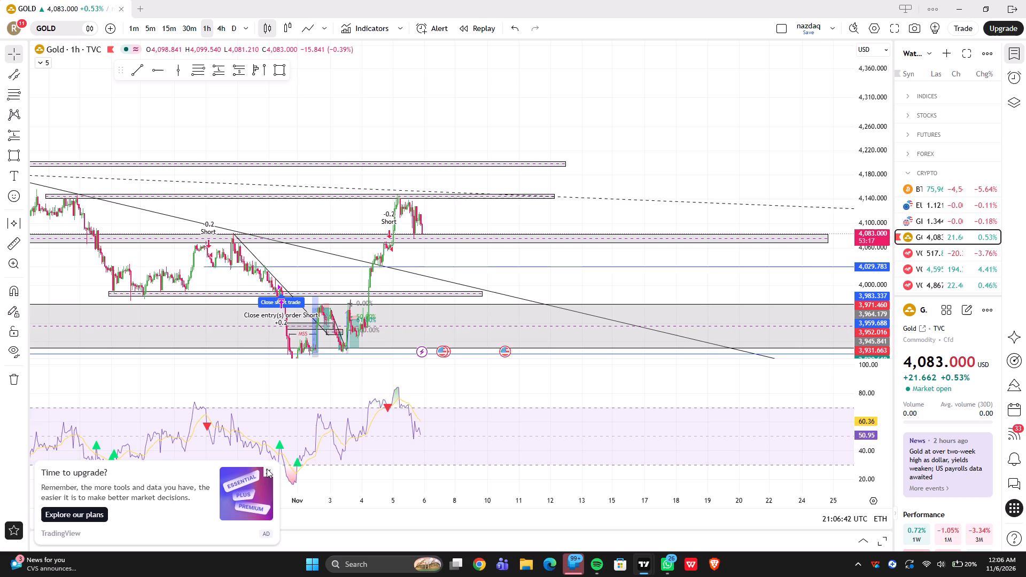
left_click(267, 469)
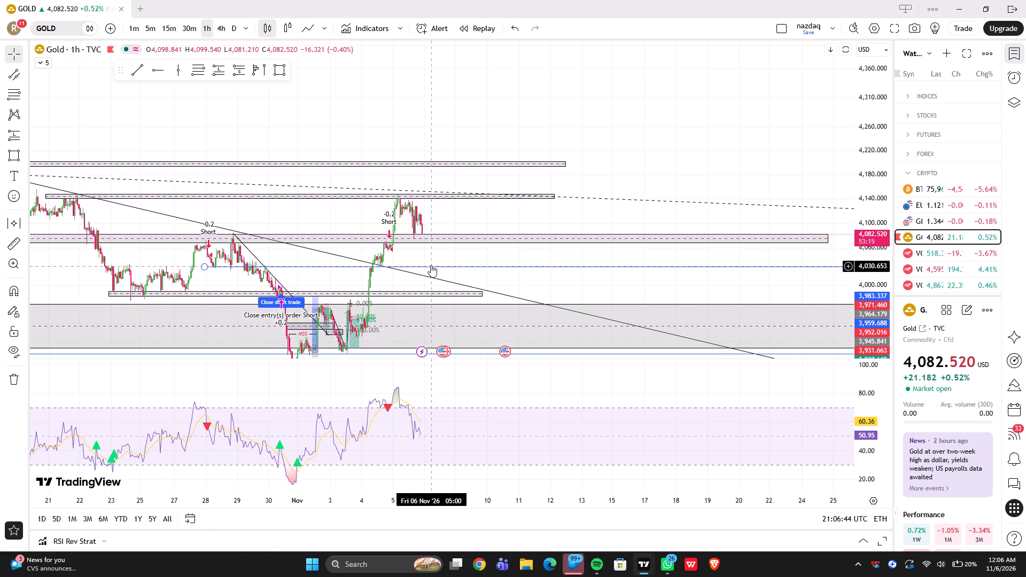
left_click_drag(436, 252, 426, 253)
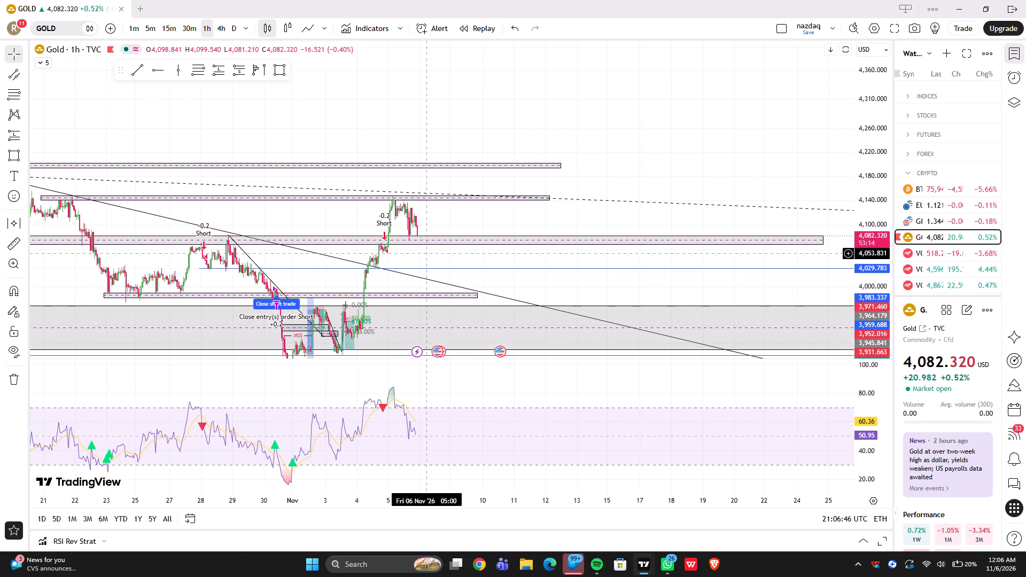
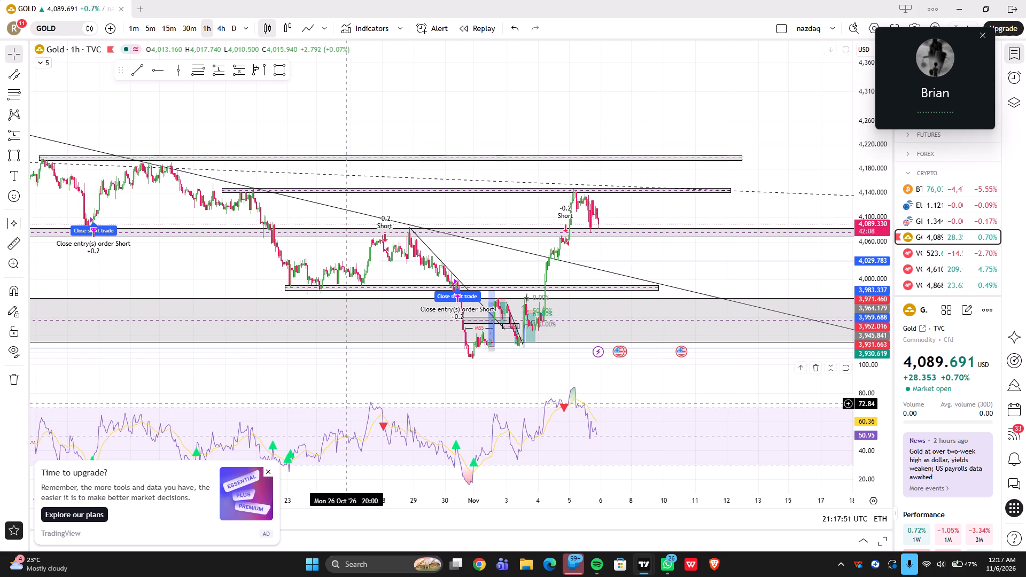
Dismiss the upgrade advertisement covering part of the RSI pane.
left_click(268, 471)
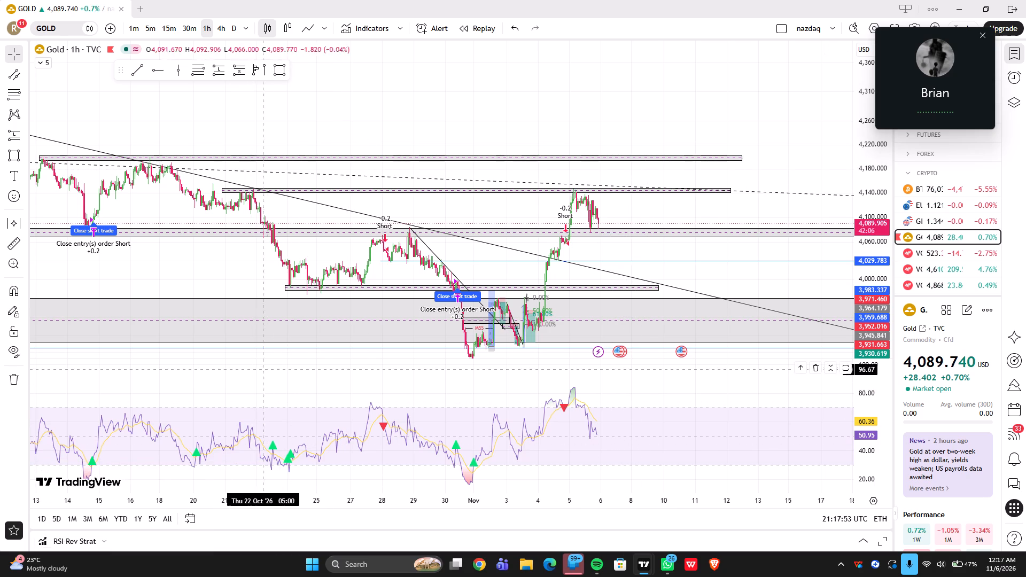
Shrink the RSI pane to give the Gold 1-hour price chart more height, and stretch the RSI scale to fill the smaller pane.
left_click_drag(274, 365, 318, 379)
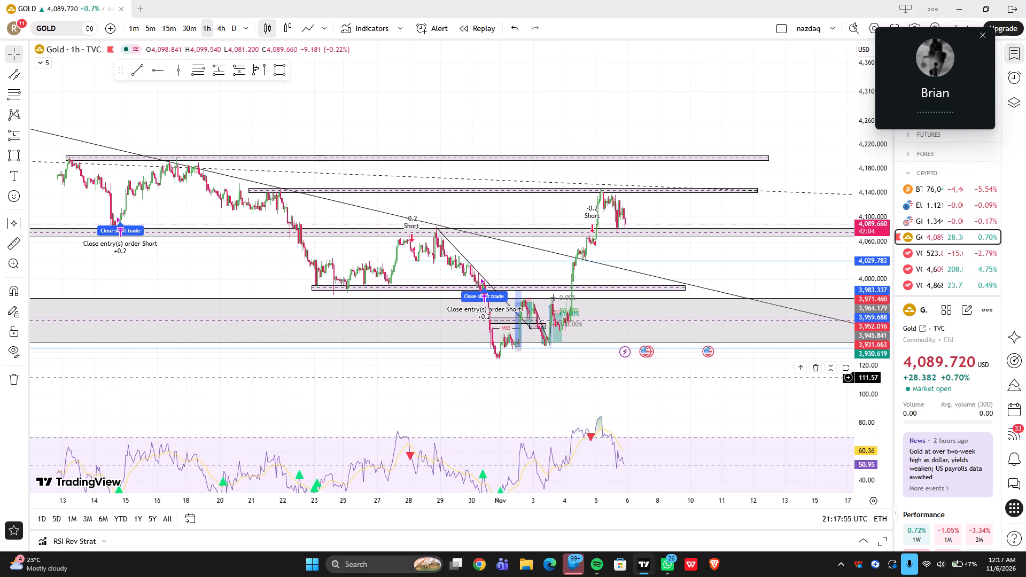
left_click_drag(318, 379, 329, 363)
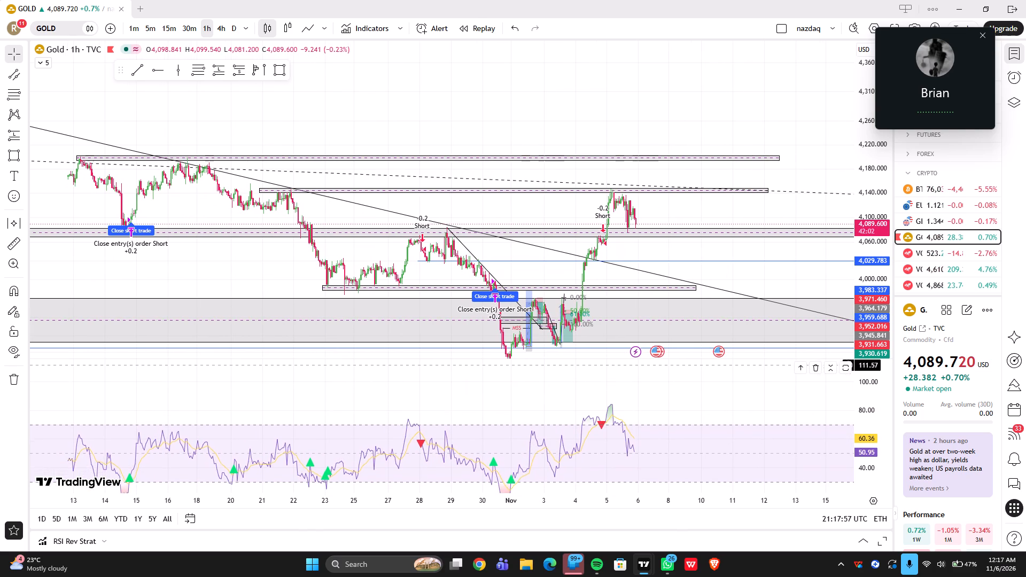
left_click_drag(329, 363, 328, 344)
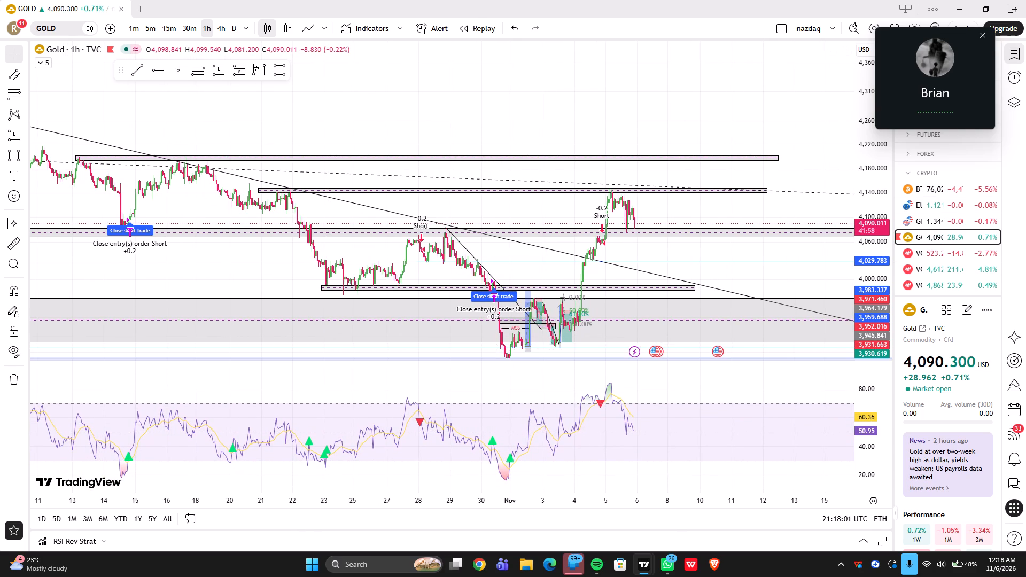
left_click_drag(327, 360, 325, 421)
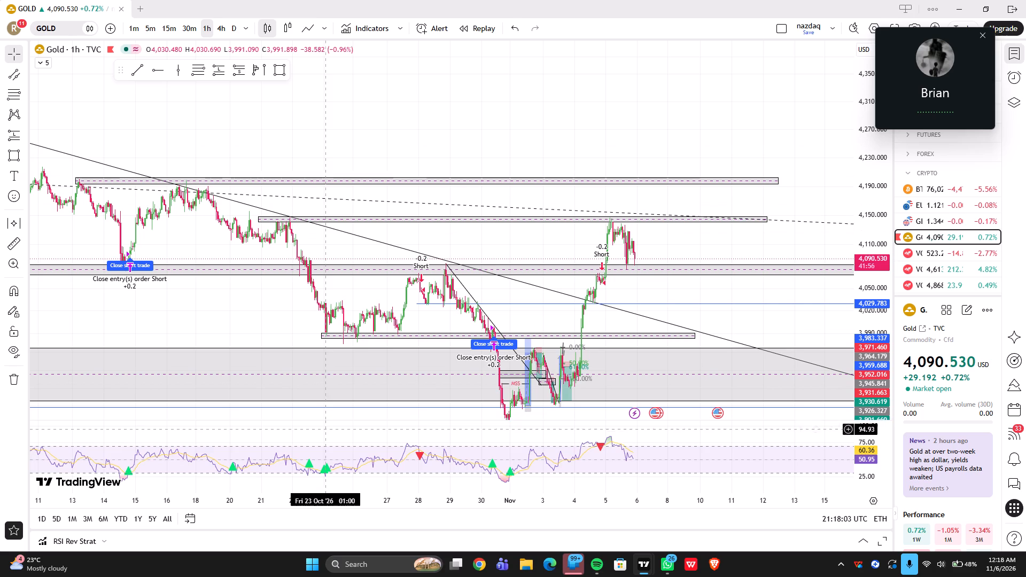
left_click_drag(325, 433, 333, 421)
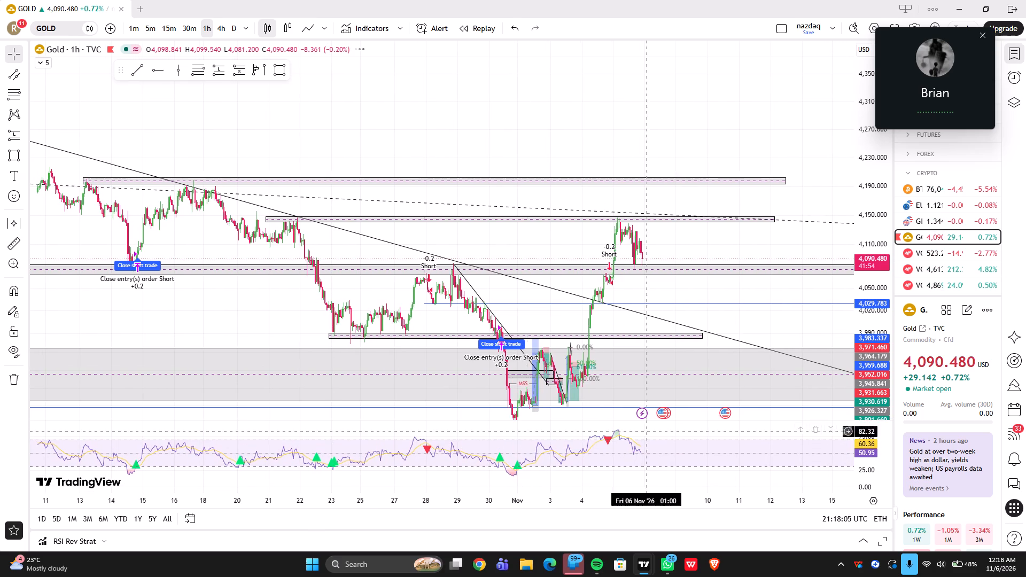
left_click_drag(862, 458, 862, 447)
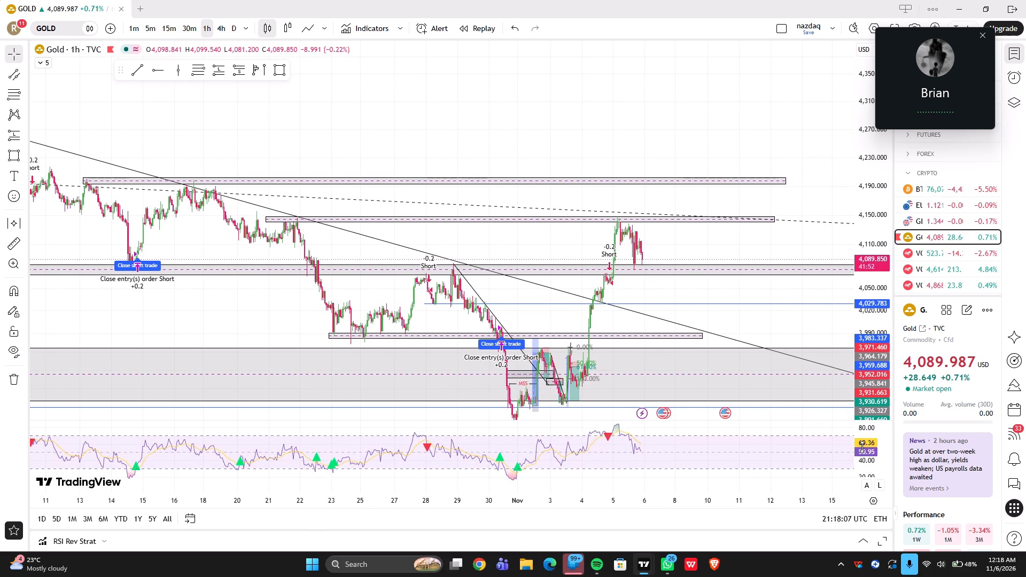
left_click_drag(862, 447, 861, 431)
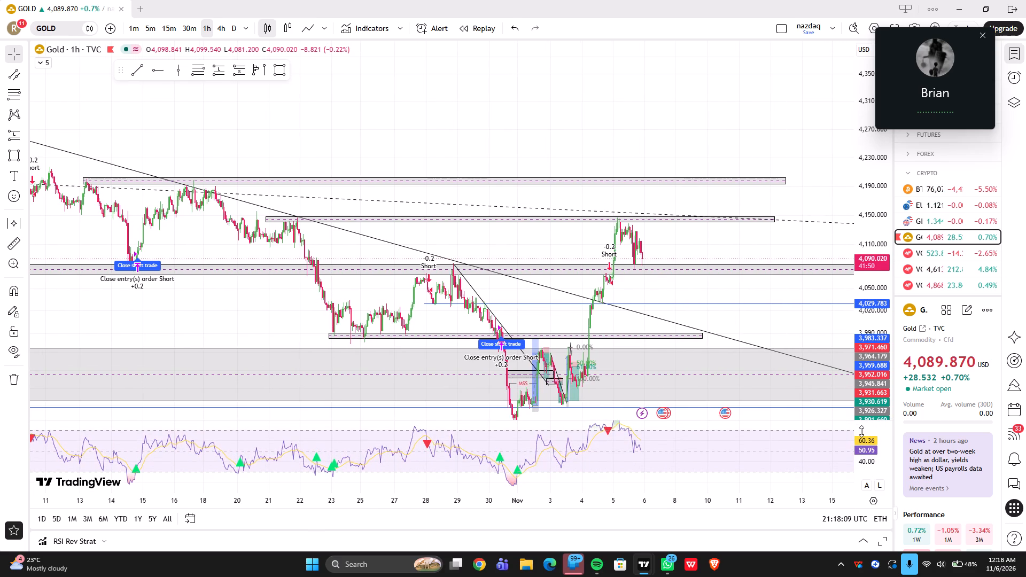
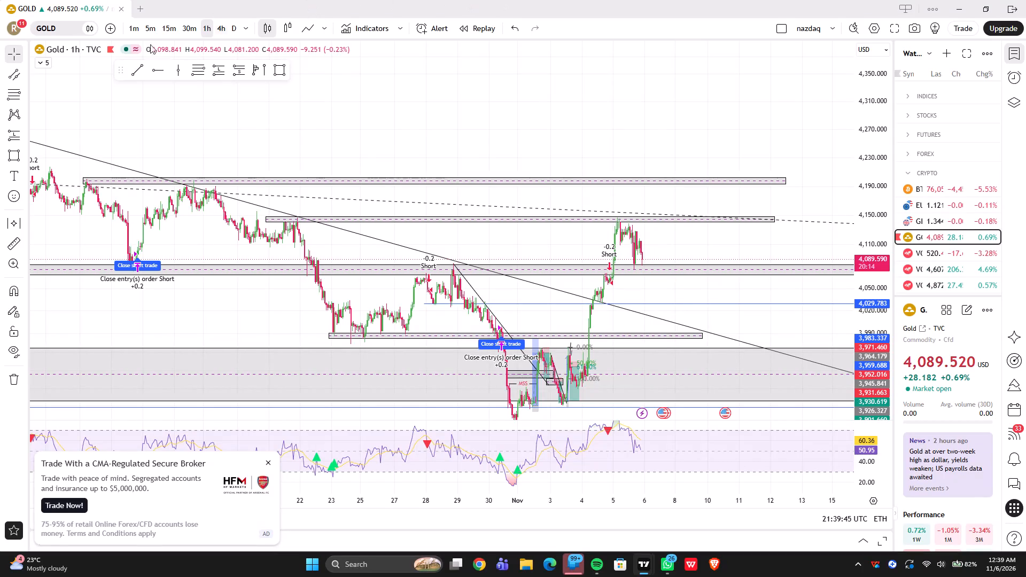
Switch the Gold chart to the 4-hour timeframe, with the recent candles spread out around the marked zones.
left_click(225, 25)
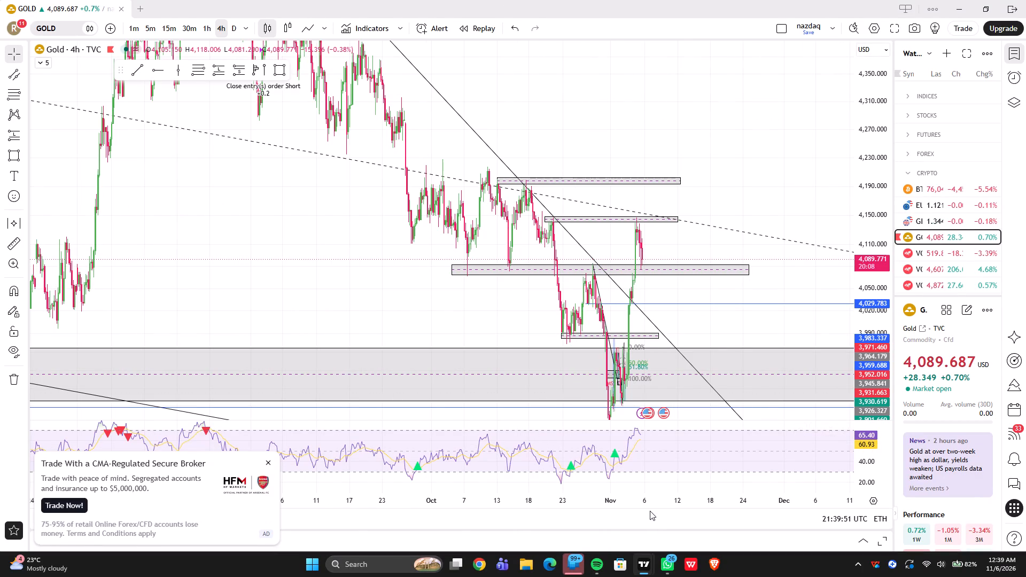
left_click_drag(637, 502, 485, 497)
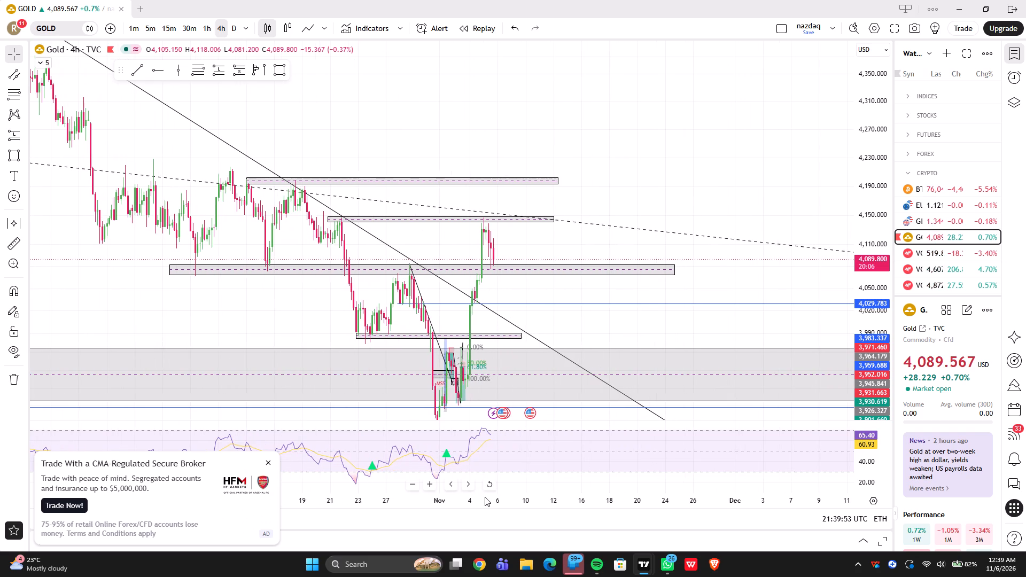